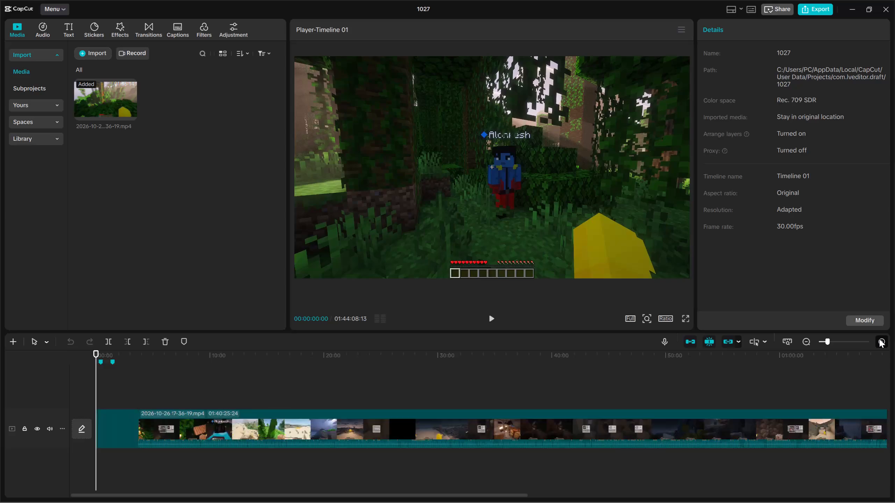
Play briefly from about 03:34, select every clip on the timeline, and set their volume to 3.5 dB.
{"action": "double_click", "coordinate": [879, 338]}
{"action": "left_click", "coordinate": [420, 456]}
{"action": "left_click_drag", "start_coordinate": [420, 456], "coordinate": [424, 458]}
{"action": "key", "text": "space"}
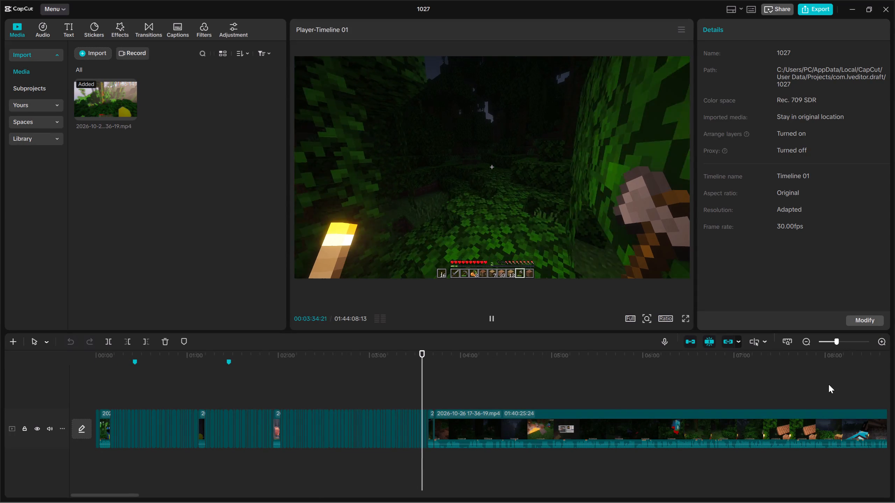
{"action": "double_click", "coordinate": [880, 340]}
{"action": "double_click", "coordinate": [810, 340]}
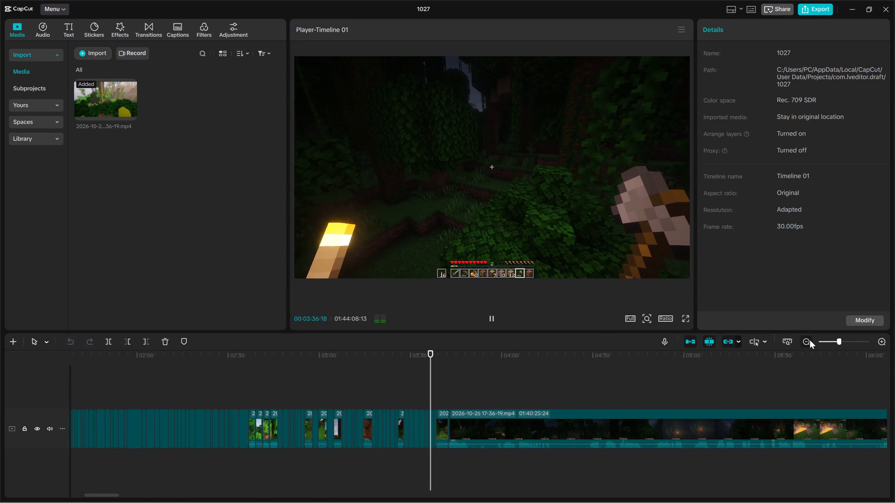
{"action": "left_click", "coordinate": [801, 343]}
{"action": "left_click_drag", "start_coordinate": [372, 373], "coordinate": [115, 433]}
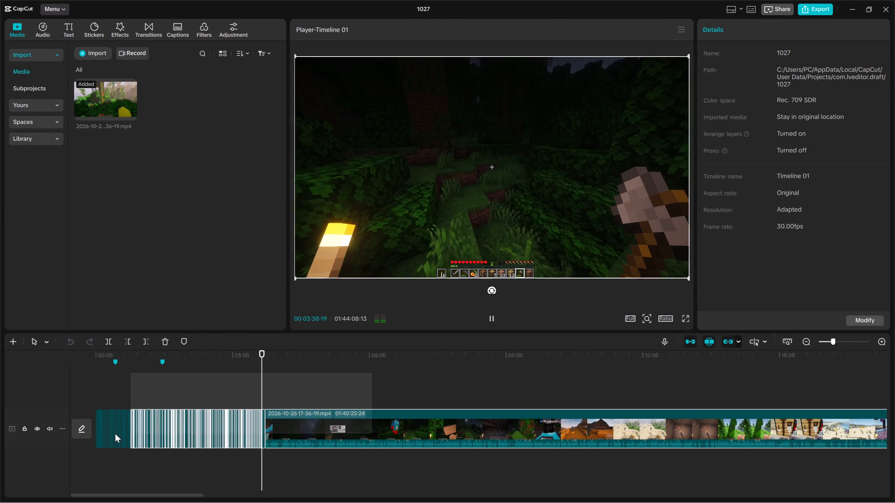
{"action": "left_click_drag", "start_coordinate": [115, 433], "coordinate": [30, 437]}
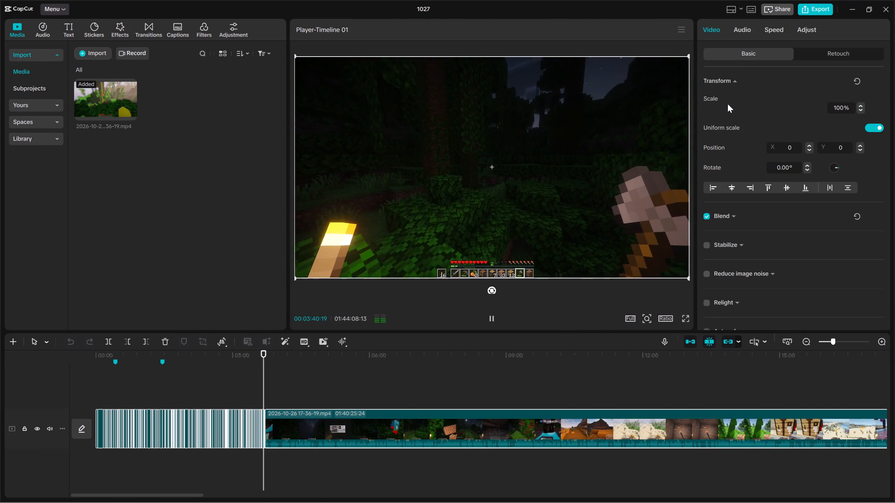
{"action": "left_click", "coordinate": [745, 30]}
{"action": "left_click_drag", "start_coordinate": [795, 108], "coordinate": [793, 108]}
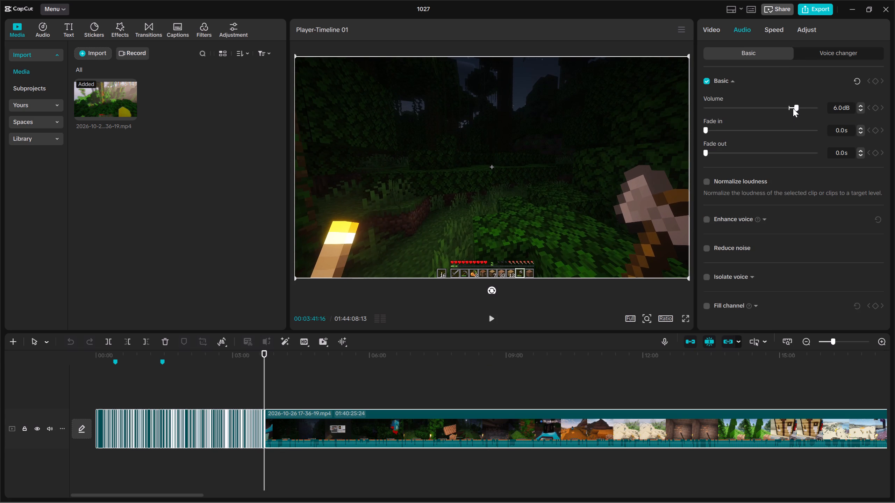
{"action": "left_click_drag", "start_coordinate": [793, 108], "coordinate": [791, 108]}
Replay the short clips between about 03:35 and 03:38 several times to review the cuts and sound.
{"action": "key", "text": "space"}
{"action": "double_click", "coordinate": [878, 340]}
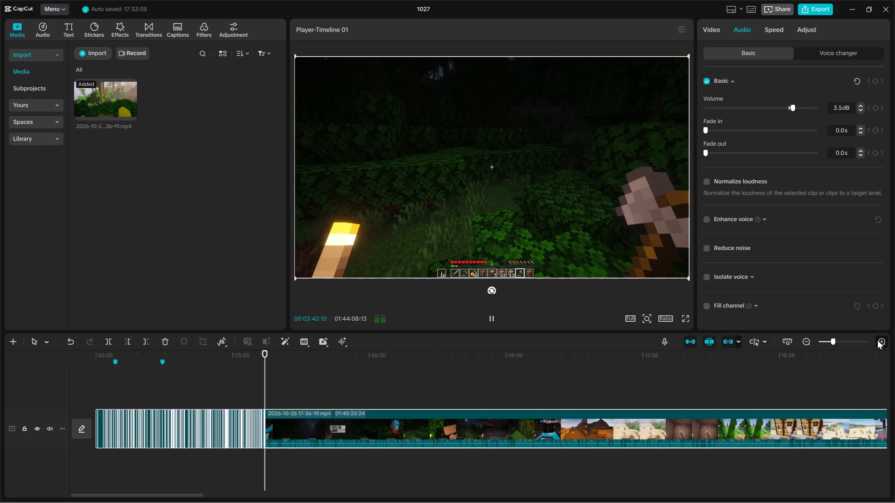
{"action": "left_click", "coordinate": [244, 388]}
{"action": "left_click_drag", "start_coordinate": [246, 388], "coordinate": [266, 394]}
{"action": "key", "text": "Up"}
{"action": "key", "text": "space"}
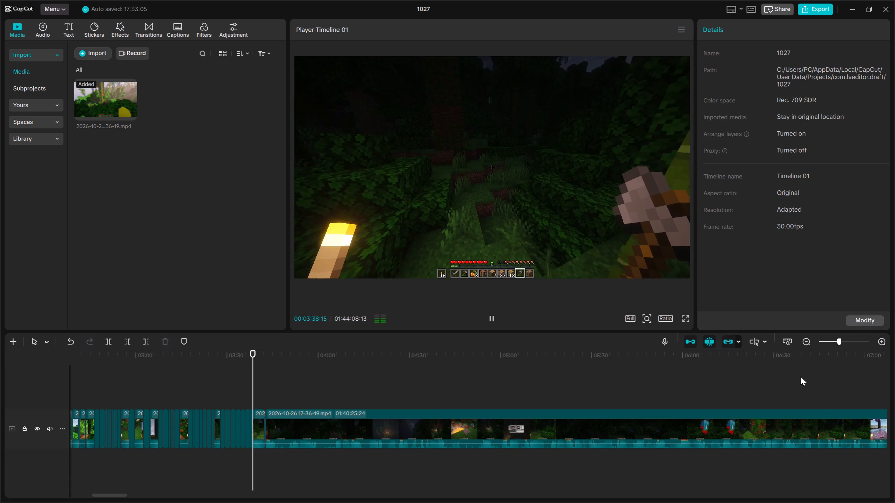
{"action": "double_click", "coordinate": [884, 338]}
{"action": "key", "text": "Up"}
{"action": "key", "text": "Up"}
{"action": "key", "text": "space"}
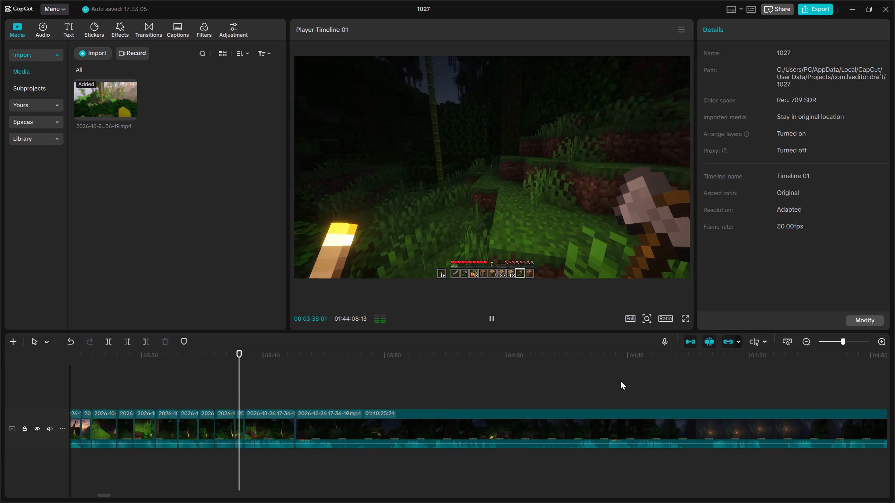
{"action": "key", "text": "Up"}
{"action": "key", "text": "Up"}
{"action": "key", "text": "Up"}
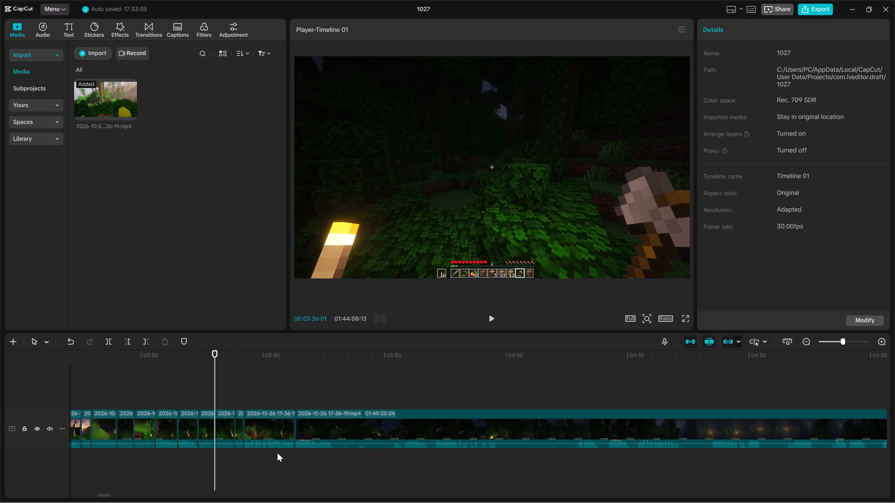
{"action": "key", "text": "space"}
{"action": "double_click", "coordinate": [886, 342]}
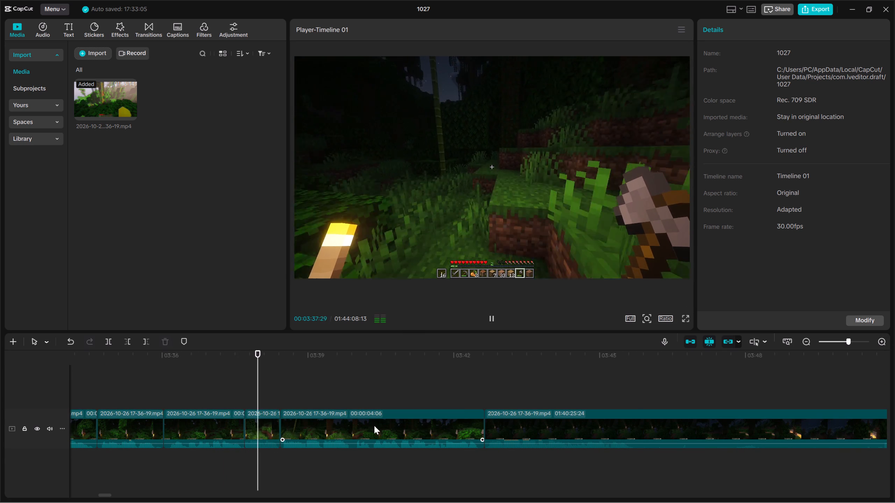
{"action": "key", "text": "Up"}
{"action": "key", "text": "Up"}
{"action": "key", "text": "Up"}
{"action": "key", "text": "space"}
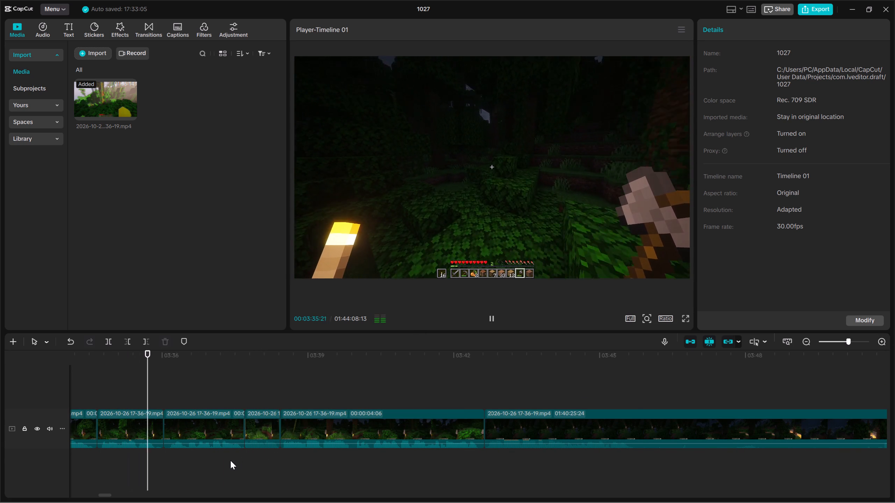
{"action": "key", "text": "space"}
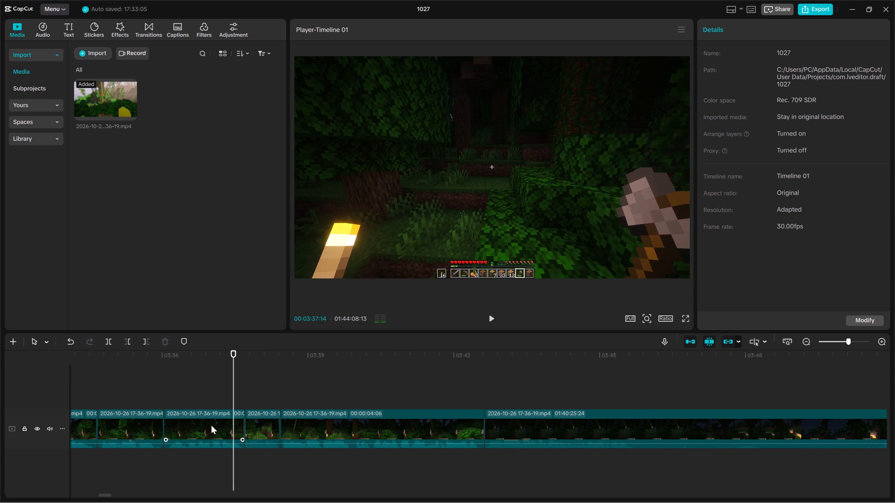
Select the short clip starting at about 03:36, replay it from its start, and open its audio settings.
{"action": "left_click", "coordinate": [211, 425]}
{"action": "key", "text": "Up"}
{"action": "key", "text": "space"}
{"action": "key", "text": "space"}
{"action": "key", "text": "Up"}
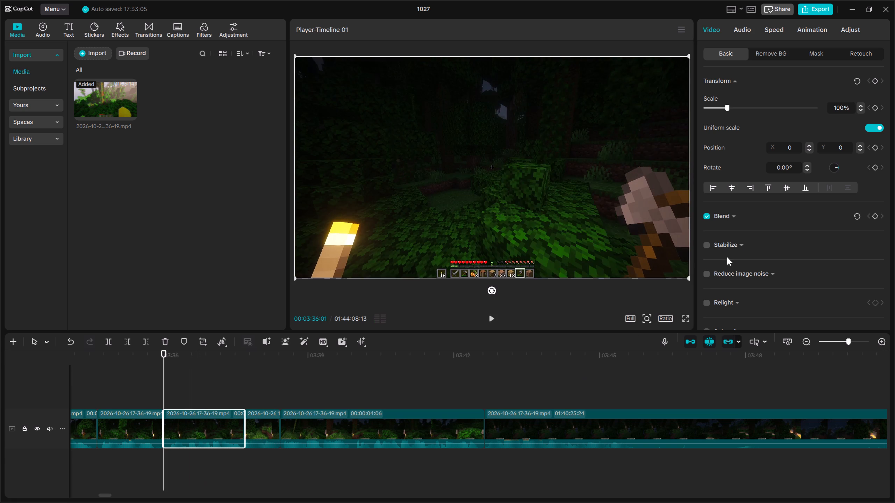
{"action": "key", "text": "space"}
{"action": "key", "text": "space"}
{"action": "left_click", "coordinate": [747, 30]}
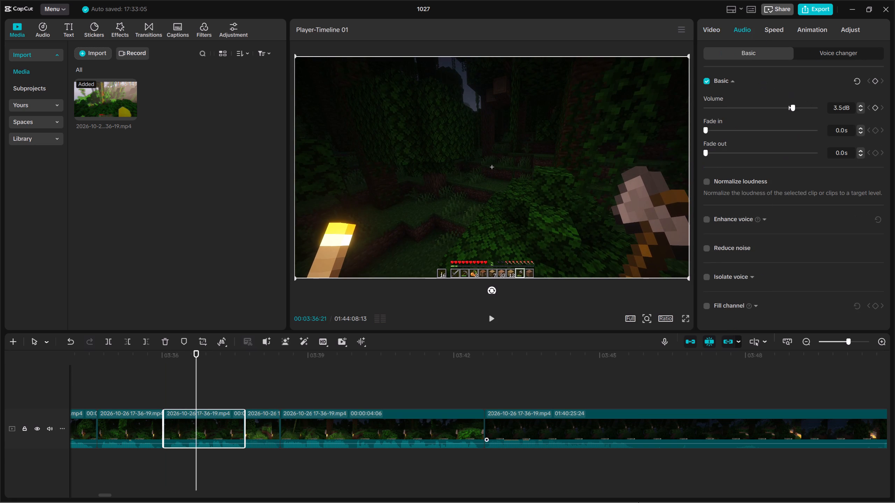
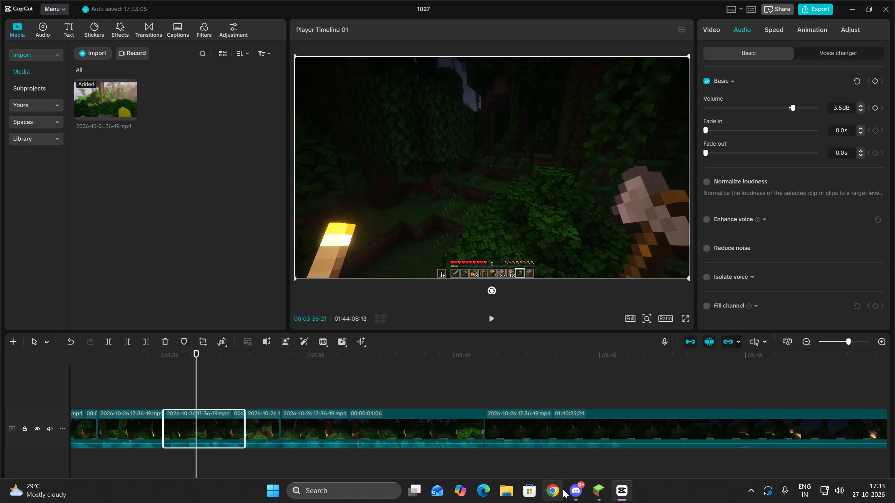
Switch to Chrome and open the video analytics of the latest live stream, Let's Play Bedwars With Viewer, in YouTube Studio.
{"action": "left_click", "coordinate": [563, 489]}
{"action": "left_click", "coordinate": [424, 270]}
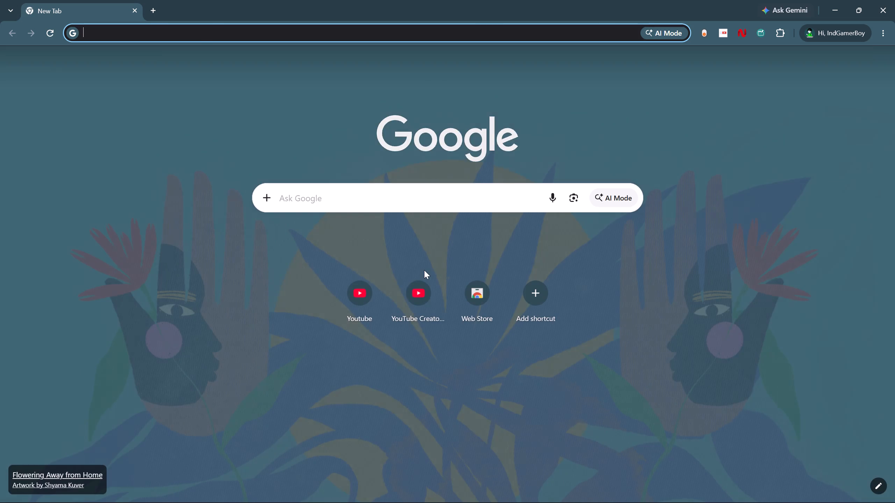
{"action": "left_click", "coordinate": [411, 296]}
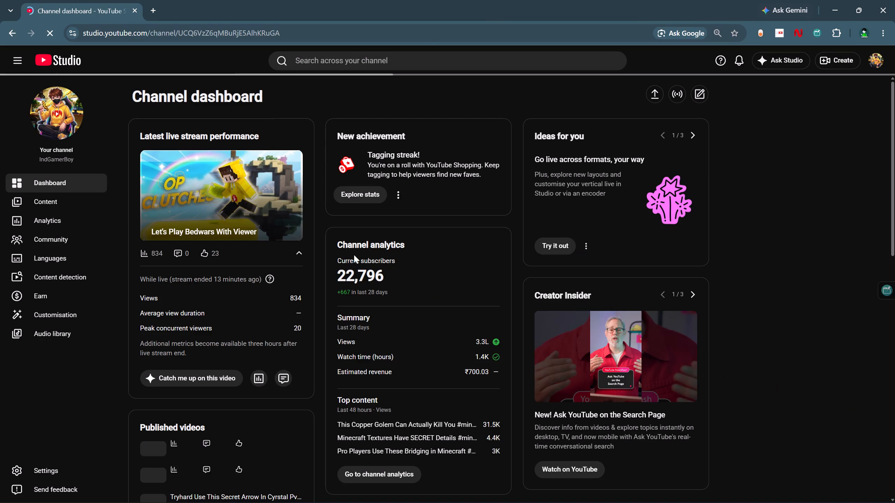
{"action": "left_click", "coordinate": [262, 370]}
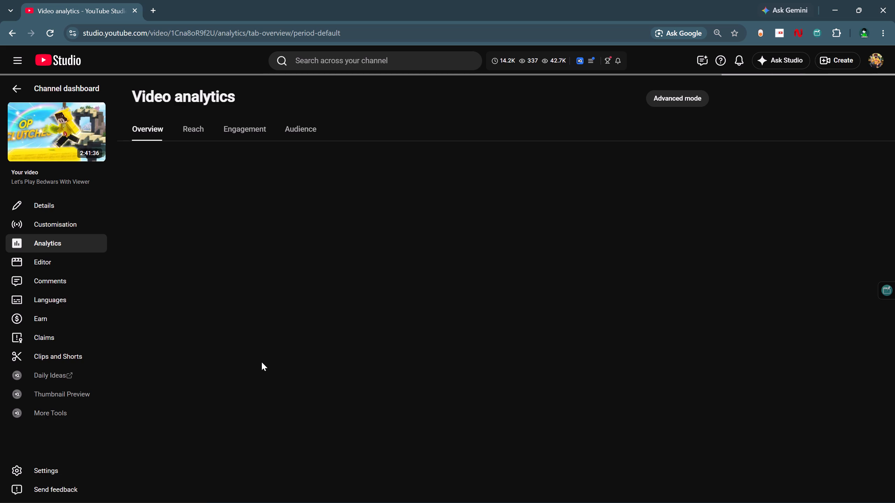
Examine the stream's views, watch time, chat messages and reactions, and concurrent viewers, and close the browser to return to CapCut.
{"action": "left_click_drag", "start_coordinate": [197, 223], "coordinate": [152, 219]}
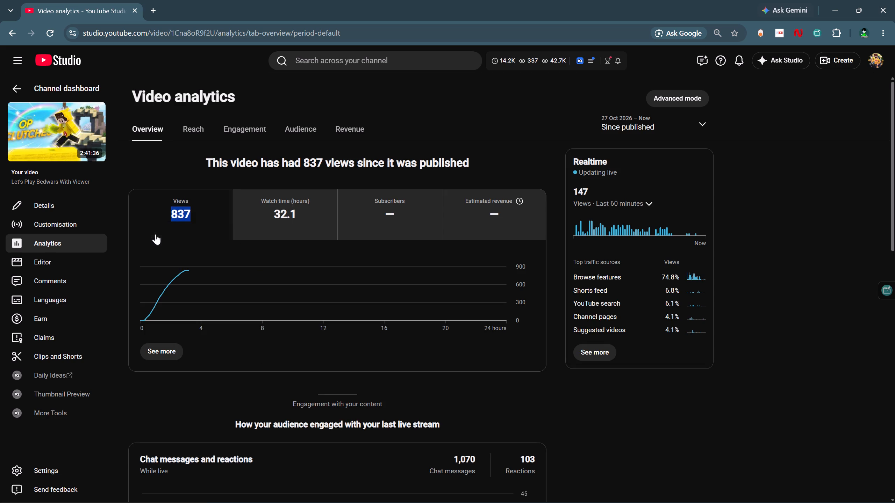
{"action": "left_click_drag", "start_coordinate": [302, 221], "coordinate": [256, 202]}
{"action": "left_click", "coordinate": [275, 226]}
{"action": "left_click_drag", "start_coordinate": [215, 215], "coordinate": [197, 213]}
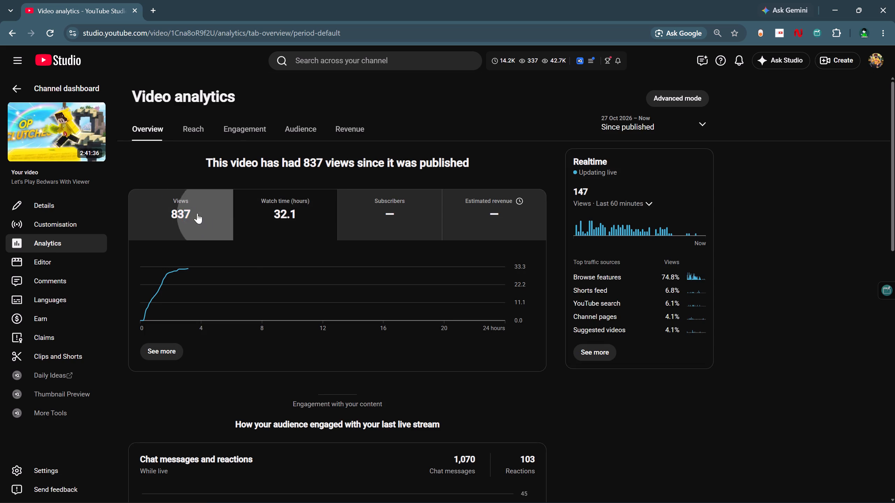
{"action": "left_click_drag", "start_coordinate": [197, 213], "coordinate": [172, 202]}
{"action": "left_click_drag", "start_coordinate": [305, 212], "coordinate": [242, 188]}
{"action": "left_click", "coordinate": [262, 214]}
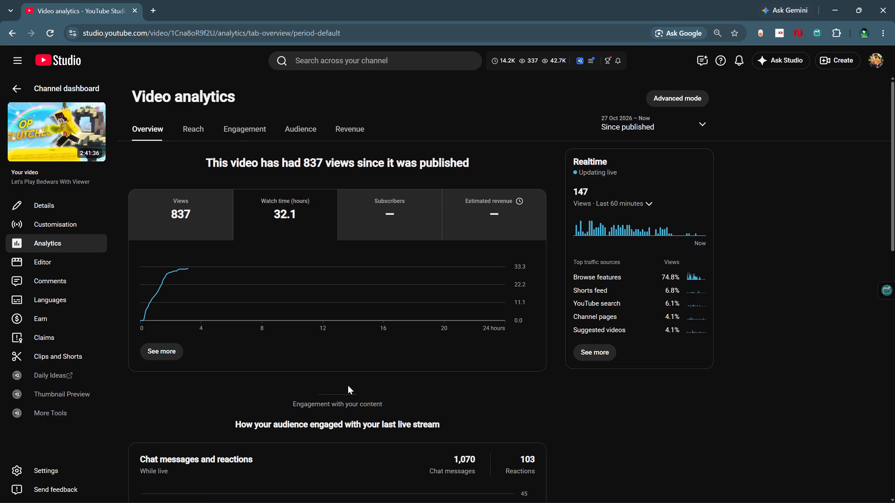
{"action": "scroll", "coordinate": [349, 382], "scroll_direction": "down", "scroll_amount": 6}
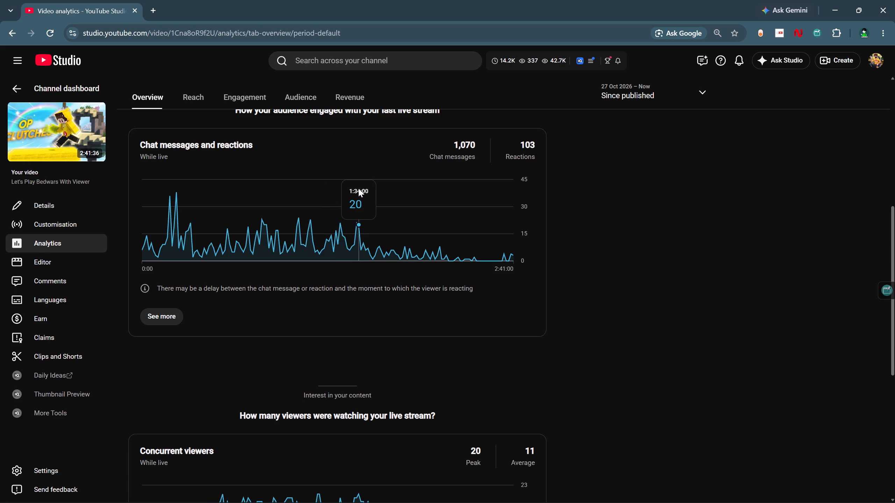
{"action": "scroll", "coordinate": [348, 261], "scroll_direction": "down", "scroll_amount": 6}
{"action": "scroll", "coordinate": [314, 270], "scroll_direction": "up", "scroll_amount": 2}
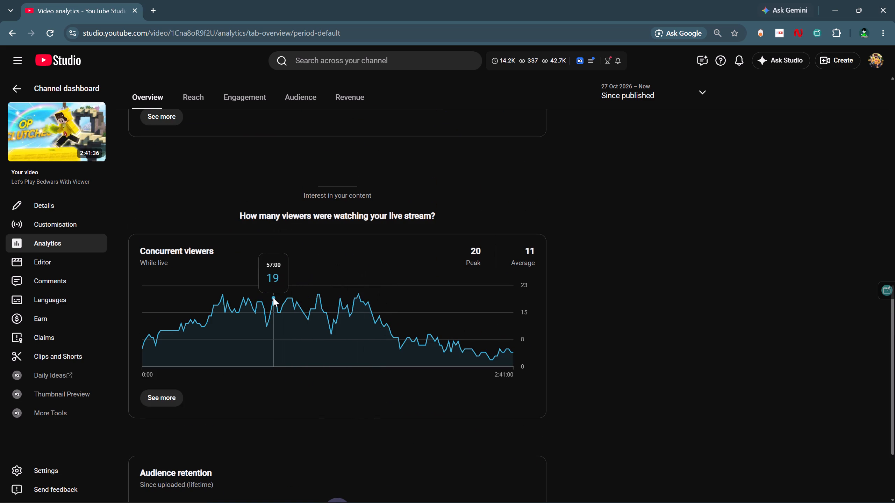
{"action": "scroll", "coordinate": [308, 250], "scroll_direction": "up", "scroll_amount": 5}
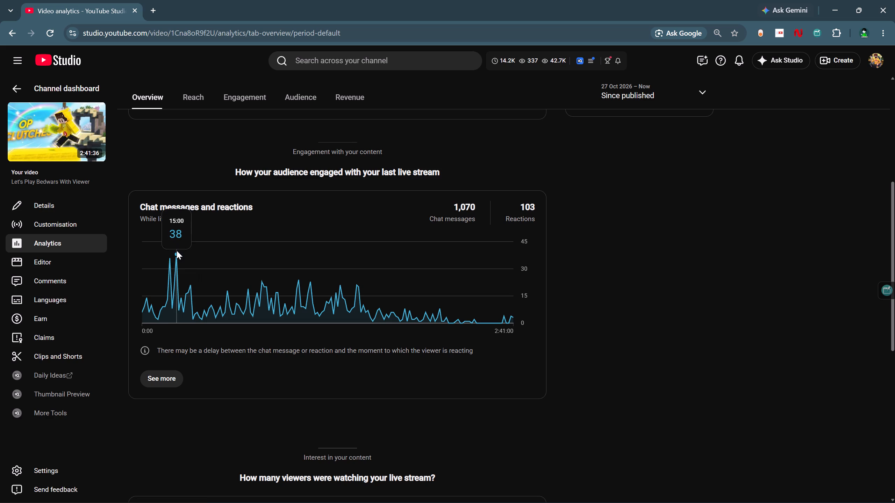
{"action": "left_click", "coordinate": [894, 0]}
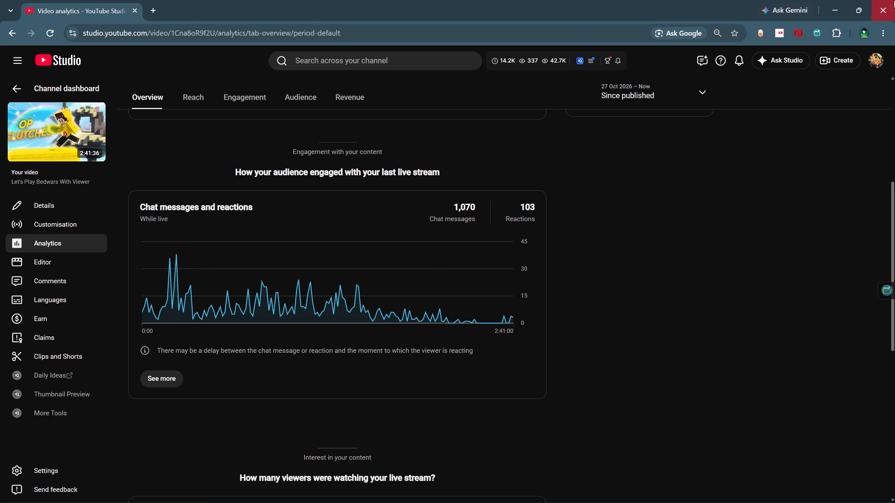
Play the short clips from about 03:34 and delete the brief clip starting at about 03:38.
{"action": "key", "text": "space"}
{"action": "key", "text": "Up"}
{"action": "key", "text": "Up"}
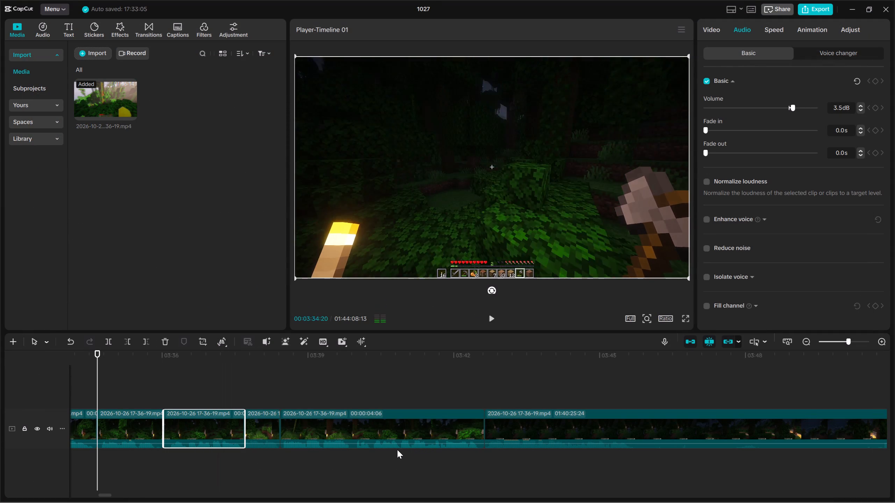
{"action": "key", "text": "space"}
{"action": "left_click_drag", "start_coordinate": [204, 469], "coordinate": [205, 371]}
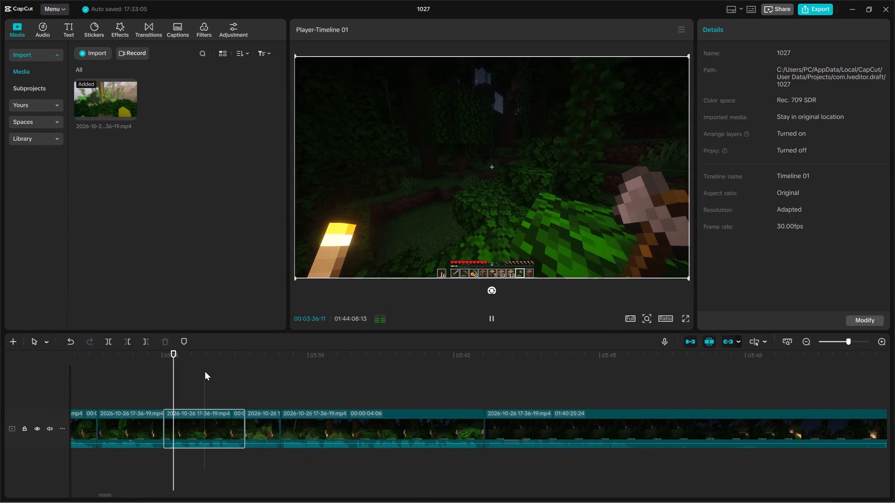
{"action": "left_click_drag", "start_coordinate": [205, 371], "coordinate": [205, 367]}
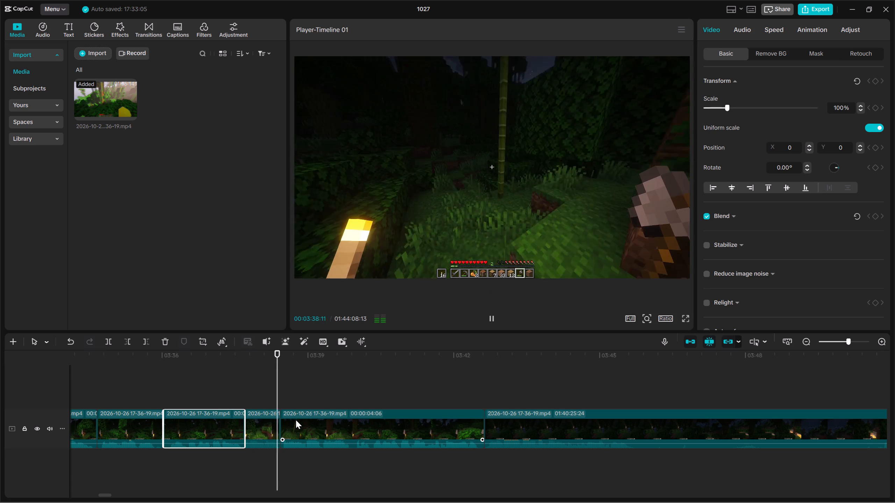
{"action": "key", "text": "Up"}
{"action": "left_click_drag", "start_coordinate": [262, 460], "coordinate": [262, 420]}
{"action": "key", "text": "Delete"}
Replay from about 03:34 across the remaining cuts and into the long last clip to check the flow.
{"action": "key", "text": "Up"}
{"action": "key", "text": "Up"}
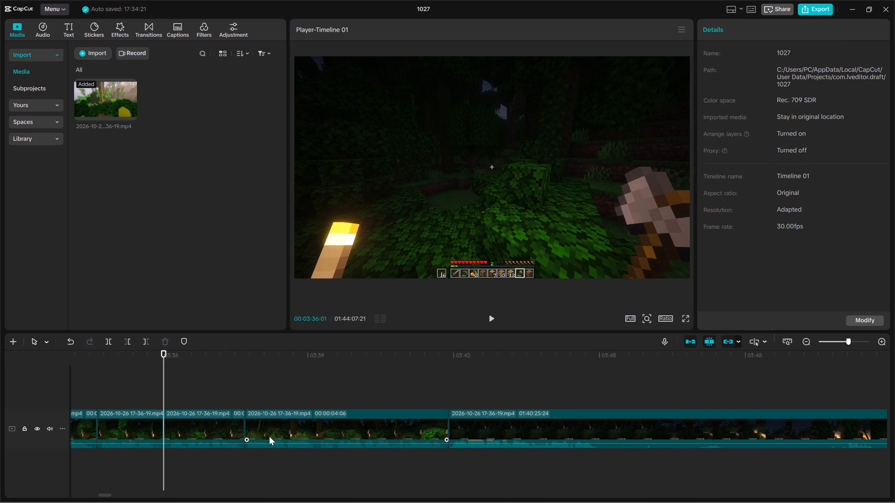
{"action": "key", "text": "space"}
{"action": "key", "text": "Up"}
{"action": "key", "text": "Up"}
{"action": "key", "text": "space"}
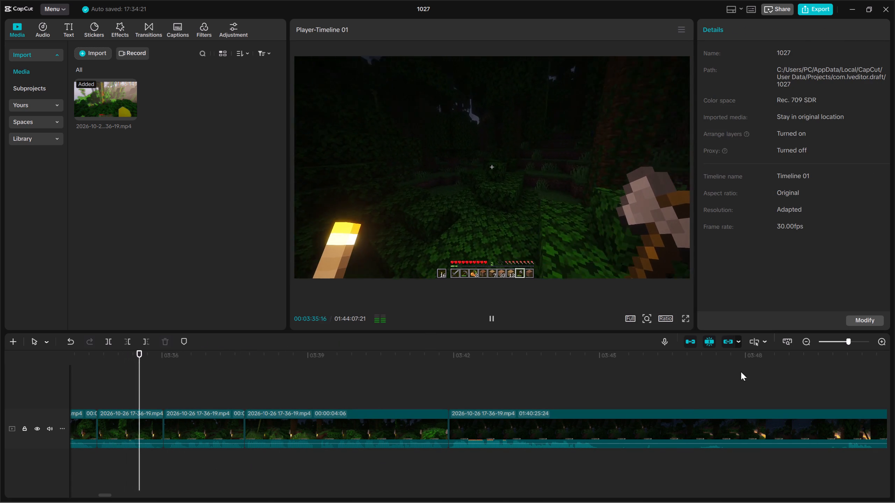
{"action": "left_click", "coordinate": [803, 338]}
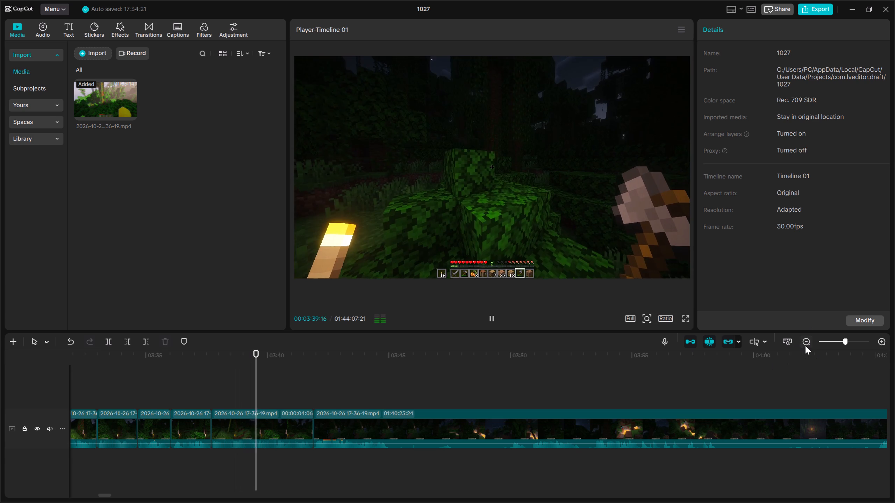
{"action": "left_click", "coordinate": [882, 341]}
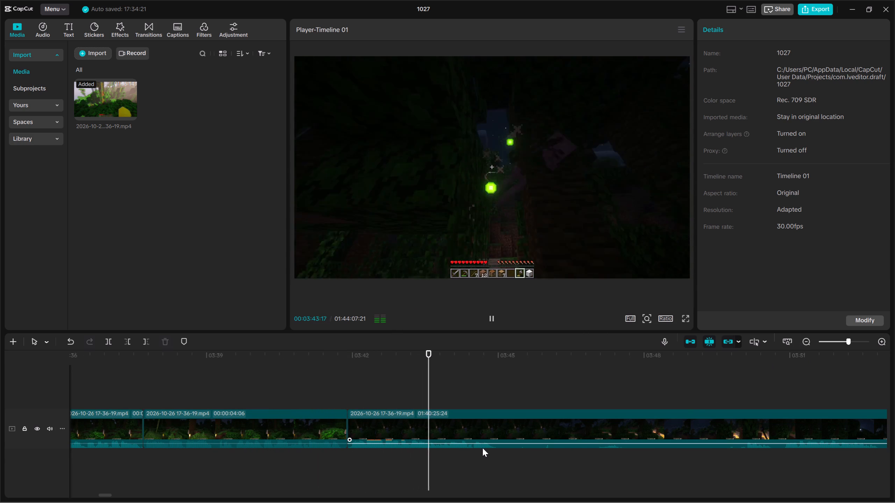
Skim the long last clip up to about 04:22 and trim away everything in it before that point.
{"action": "left_click_drag", "start_coordinate": [794, 458], "coordinate": [785, 458]}
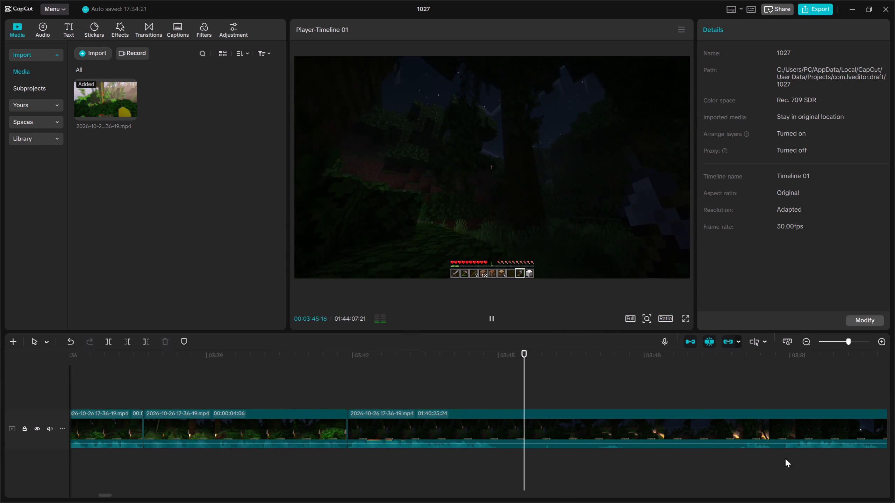
{"action": "key", "text": "space"}
{"action": "left_click", "coordinate": [792, 458]}
{"action": "key", "text": "space"}
{"action": "double_click", "coordinate": [808, 342]}
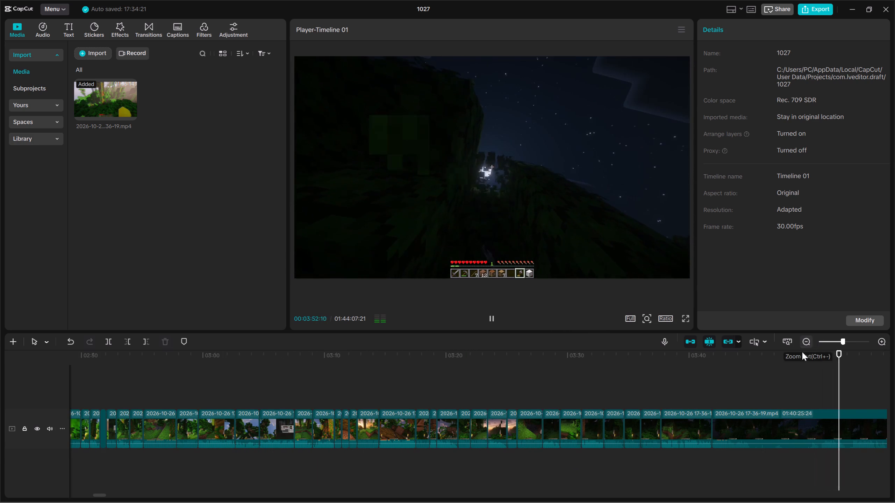
{"action": "left_click_drag", "start_coordinate": [805, 464], "coordinate": [718, 469]}
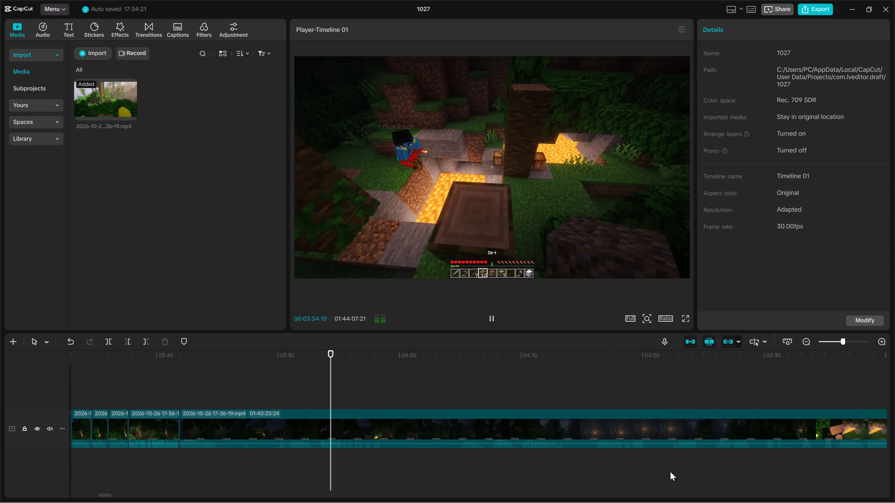
{"action": "left_click", "coordinate": [597, 455]}
{"action": "key", "text": "space"}
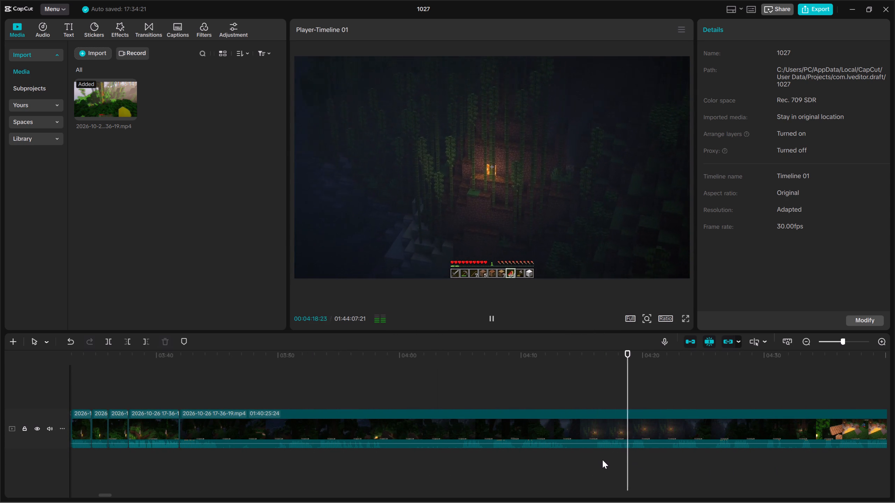
{"action": "left_click_drag", "start_coordinate": [692, 466], "coordinate": [697, 388]}
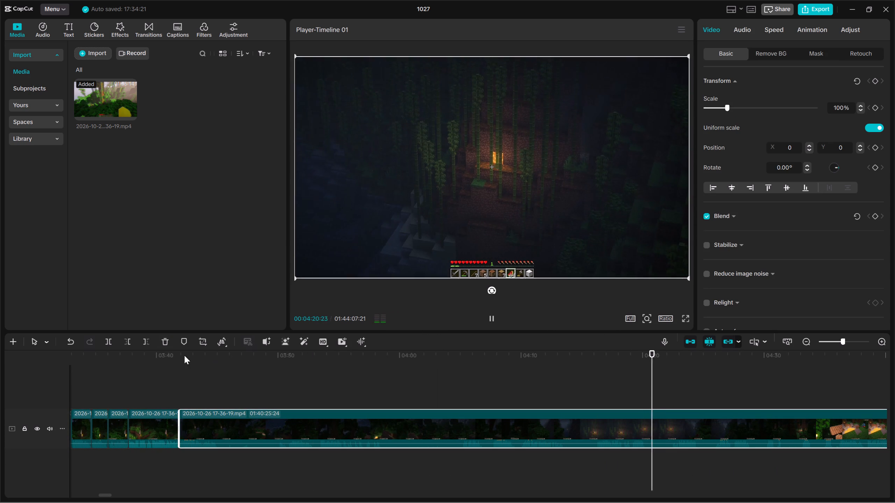
{"action": "left_click", "coordinate": [131, 343]}
Review the trimmed last clip from its start, split it at about 03:43:23, and remove about 1.5 seconds after the split.
{"action": "key", "text": "space"}
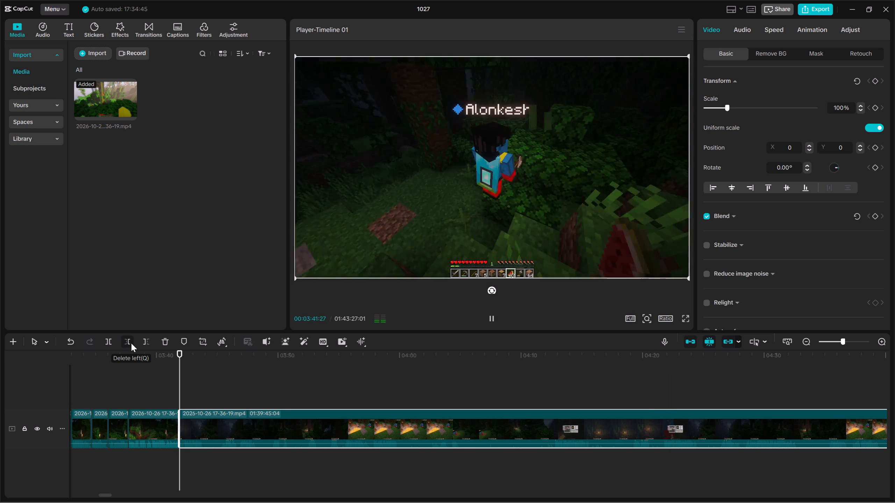
{"action": "key", "text": "space"}
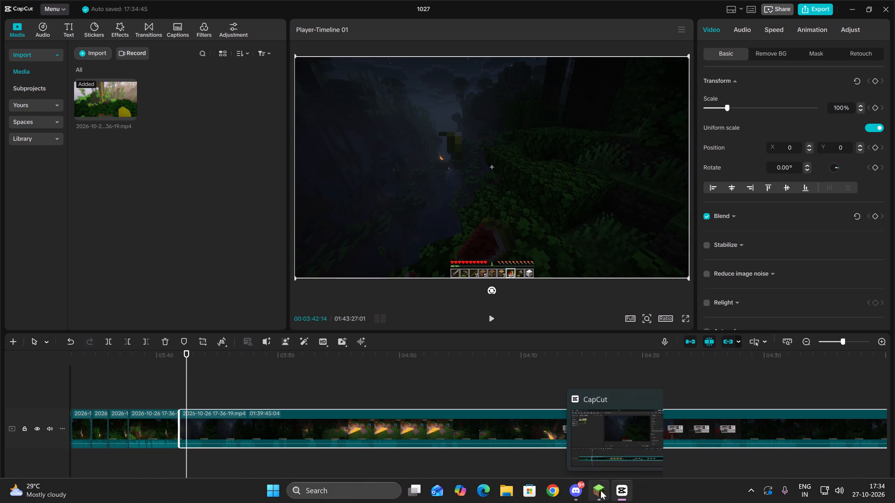
{"action": "key", "text": "Up"}
{"action": "key", "text": "space"}
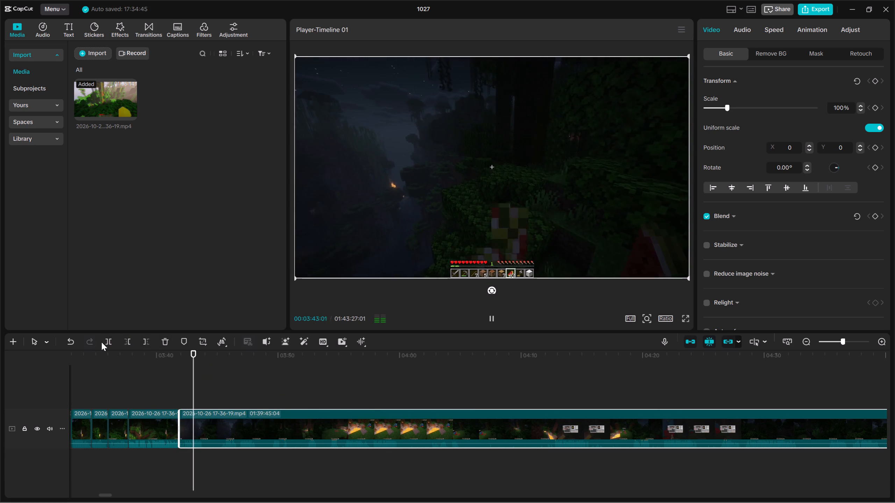
{"action": "key", "text": "space"}
{"action": "left_click", "coordinate": [106, 340]}
{"action": "key", "text": "space"}
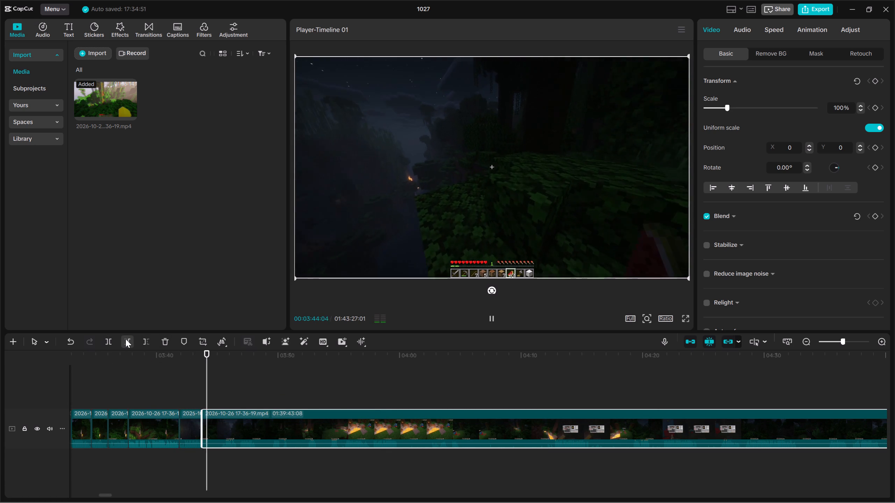
{"action": "left_click", "coordinate": [126, 339]}
Split the last clip at about 03:45:02 and trim about 10 frames from the start of the remaining part.
{"action": "key", "text": "space"}
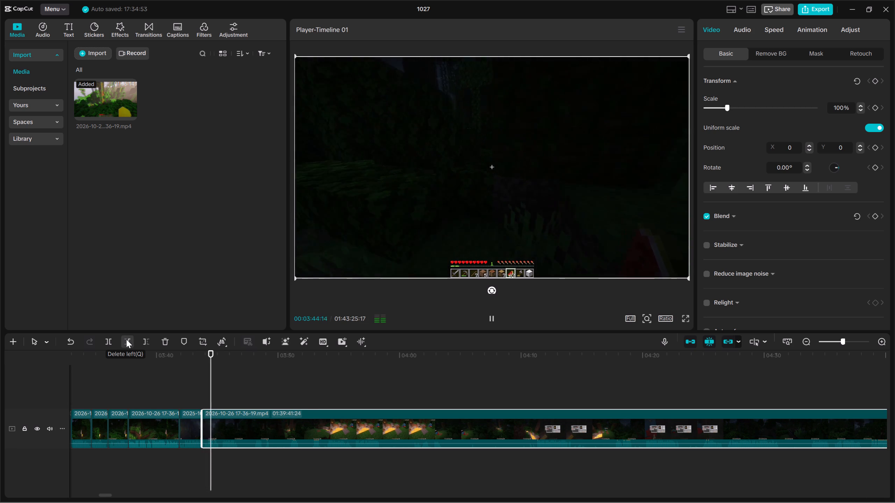
{"action": "key", "text": "space"}
{"action": "left_click", "coordinate": [108, 341]}
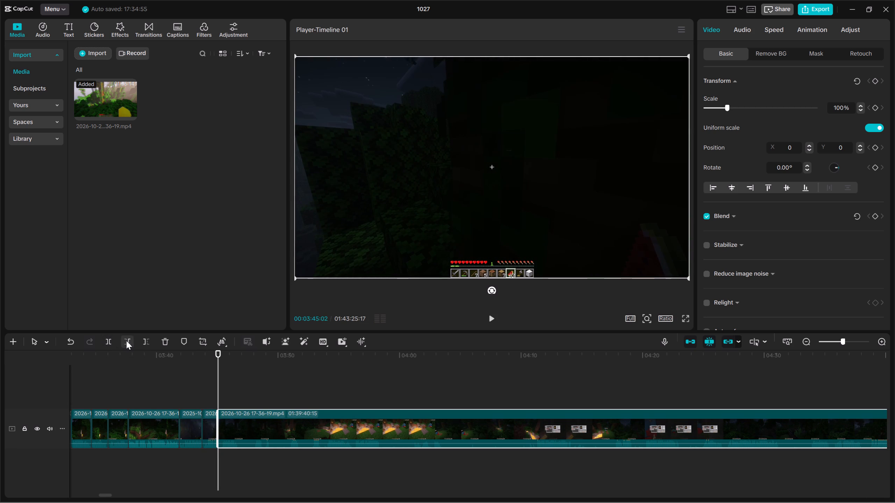
{"action": "key", "text": "space"}
{"action": "left_click", "coordinate": [126, 341]}
Split the last clip at about 03:46:10 and trim about 1.4 seconds from the start of the remaining part.
{"action": "key", "text": "space"}
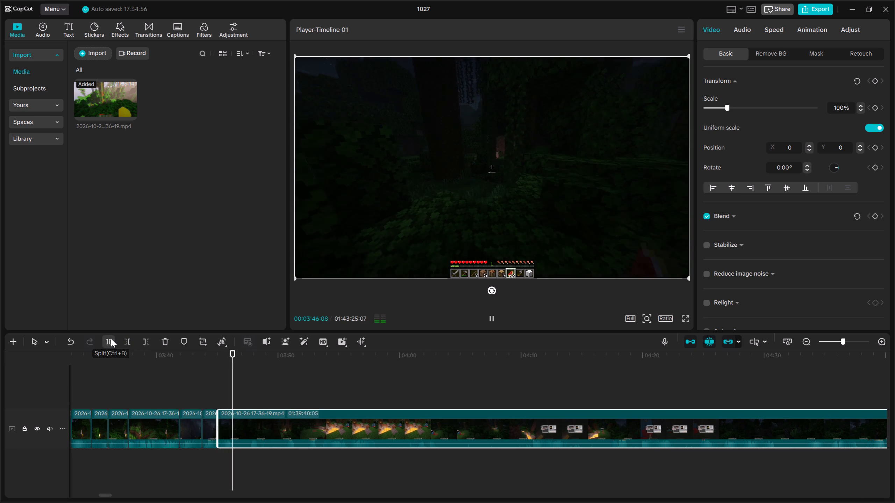
{"action": "key", "text": "space"}
{"action": "left_click", "coordinate": [111, 338]}
{"action": "key", "text": "space"}
{"action": "left_click", "coordinate": [129, 341]}
Replay the last clip from its start at 03:46:10 and split it at about 03:48:01.
{"action": "key", "text": "space"}
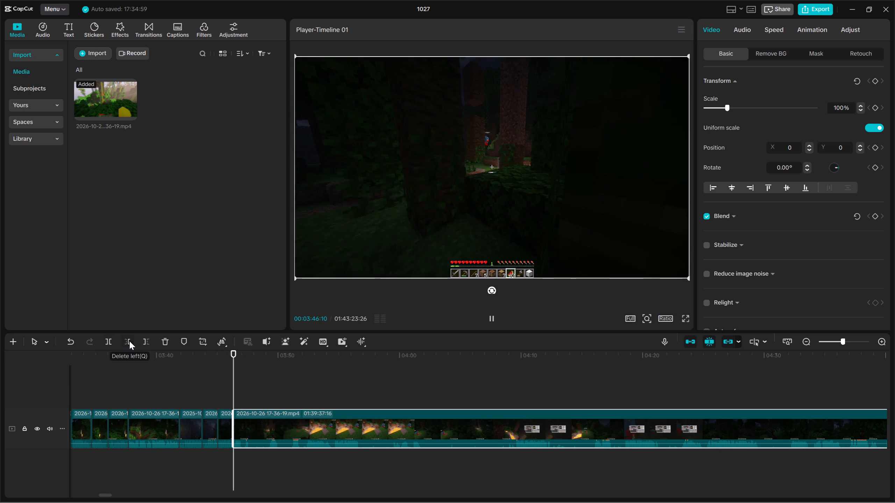
{"action": "key", "text": "space"}
{"action": "key", "text": "space"}
{"action": "key", "text": "space"}
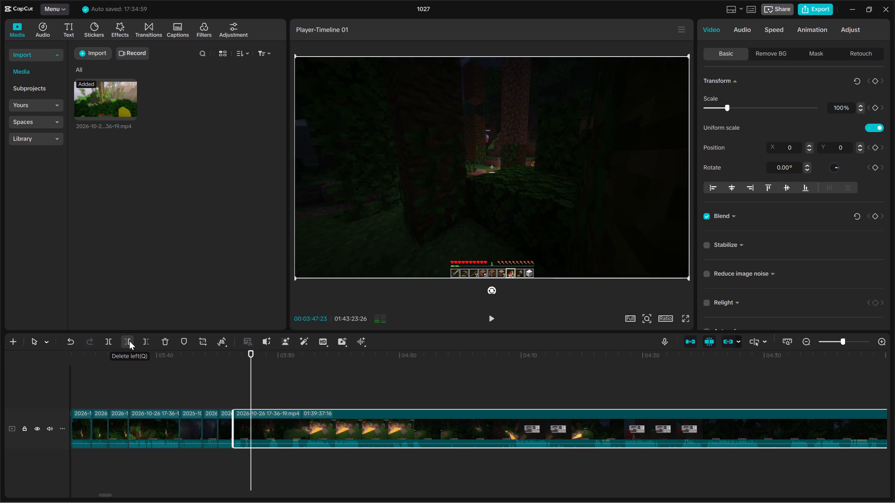
{"action": "key", "text": "space"}
{"action": "key", "text": "space"}
{"action": "key", "text": "Up"}
{"action": "key", "text": "space"}
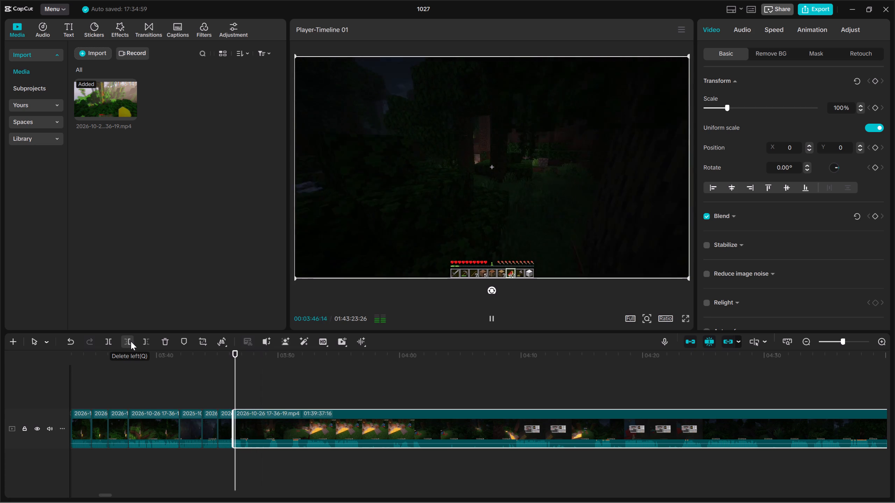
{"action": "key", "text": "space"}
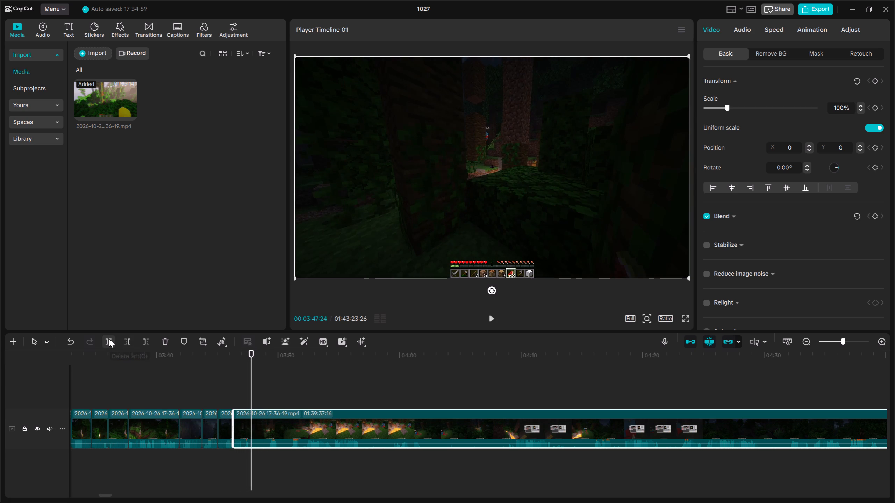
{"action": "key", "text": "space"}
{"action": "key", "text": "space"}
{"action": "left_click", "coordinate": [109, 338]}
Trim about 3 seconds of footage from the start of the part after the 03:48:01 split.
{"action": "key", "text": "space"}
{"action": "key", "text": "space"}
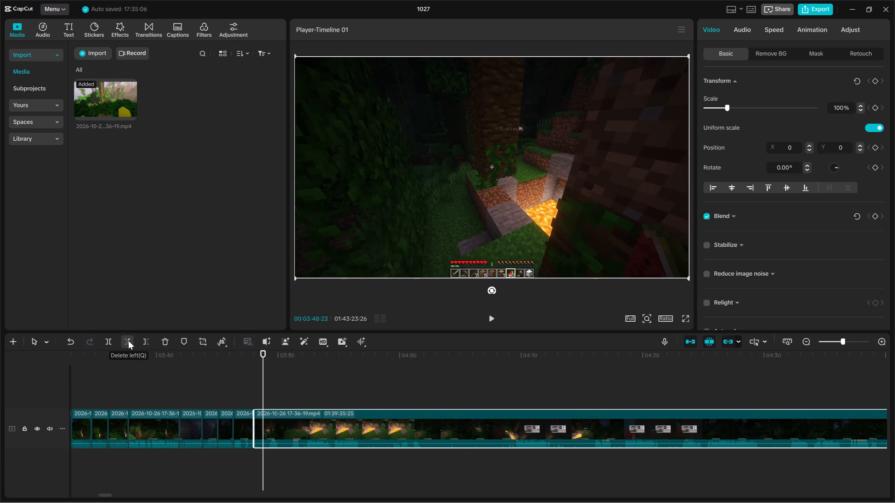
{"action": "key", "text": "space"}
{"action": "key", "text": "space"}
{"action": "left_click", "coordinate": [128, 341]}
{"action": "key", "text": "space"}
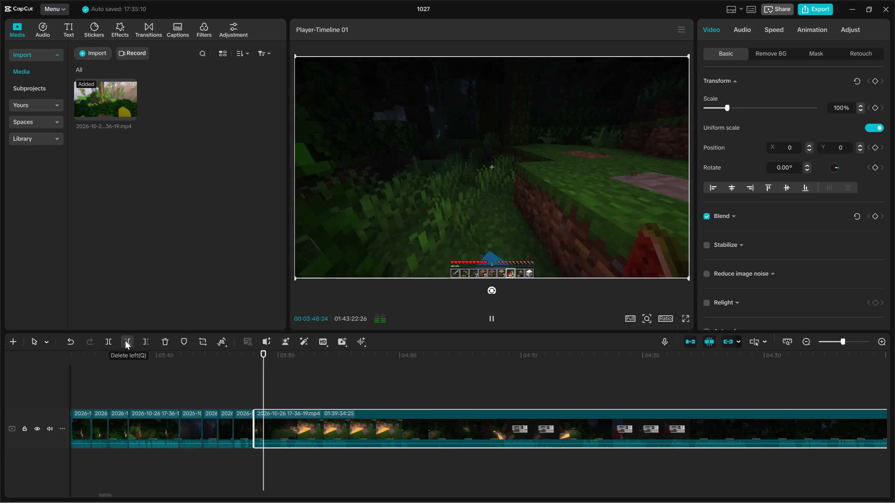
{"action": "key", "text": "space"}
{"action": "key", "text": "space"}
{"action": "left_click", "coordinate": [125, 338]}
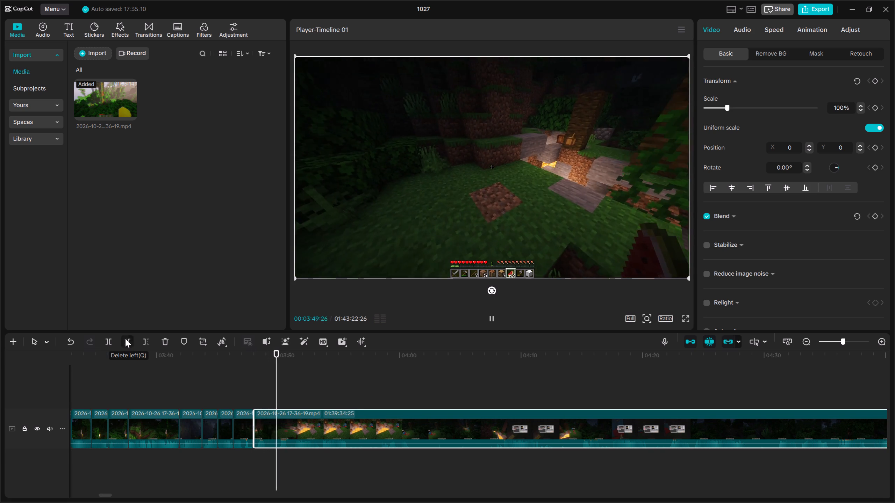
Play on through the last clip and split it at about 03:53:21.
{"action": "key", "text": "space"}
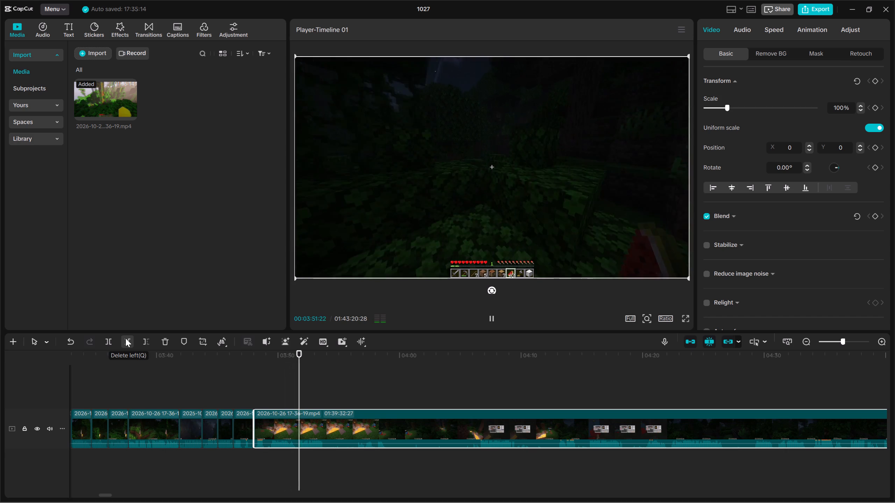
{"action": "key", "text": "space"}
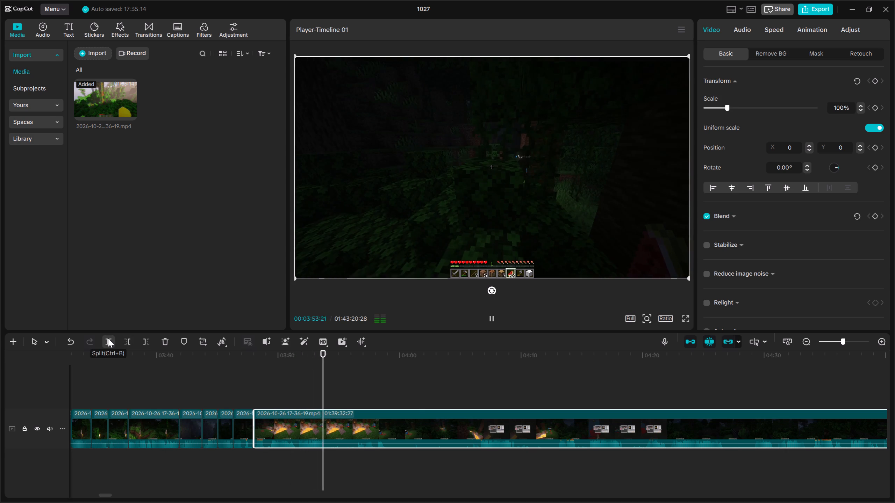
{"action": "left_click", "coordinate": [108, 338]}
Skim the part after the split up to about 04:06:16 and trim away everything in it before that point.
{"action": "key", "text": "space"}
{"action": "left_click", "coordinate": [357, 454]}
{"action": "key", "text": "space"}
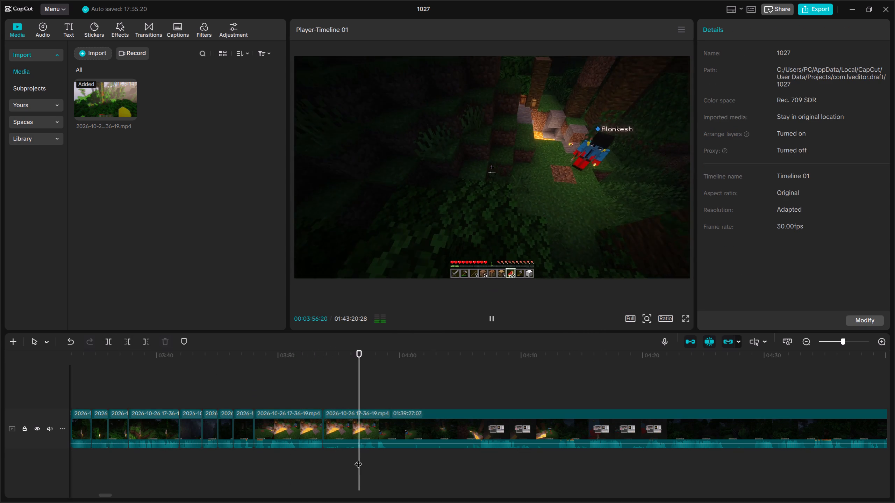
{"action": "left_click_drag", "start_coordinate": [358, 459], "coordinate": [381, 459]}
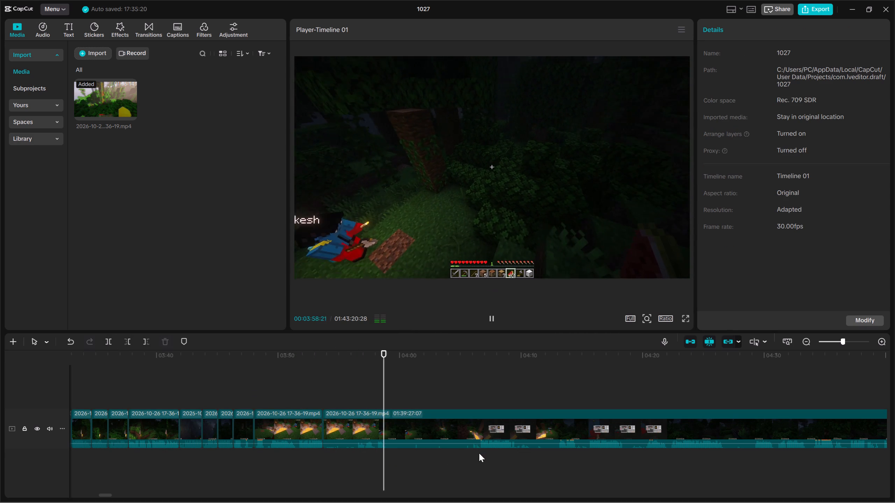
{"action": "left_click", "coordinate": [479, 453]}
{"action": "left_click_drag", "start_coordinate": [507, 466], "coordinate": [525, 404]}
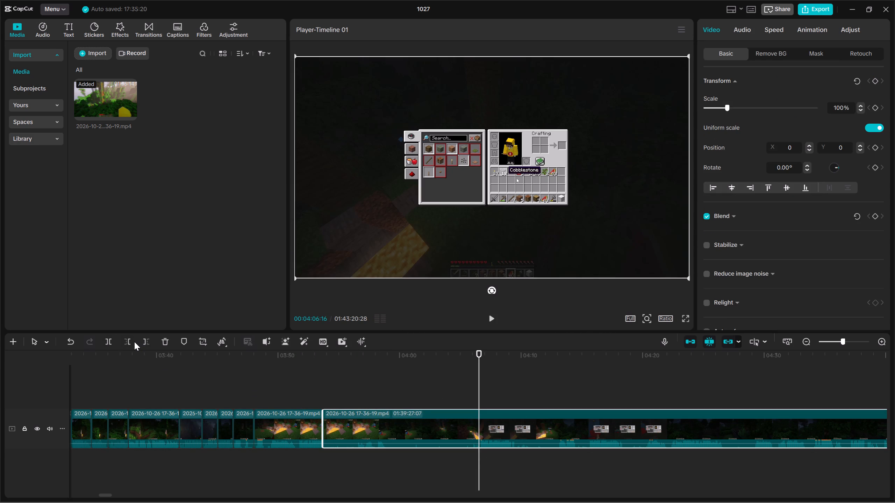
{"action": "left_click", "coordinate": [134, 342]}
{"action": "left_click", "coordinate": [128, 337]}
Split the last clip at about 03:56:22 and trim about 3.4 seconds from the start of the remaining part.
{"action": "key", "text": "space"}
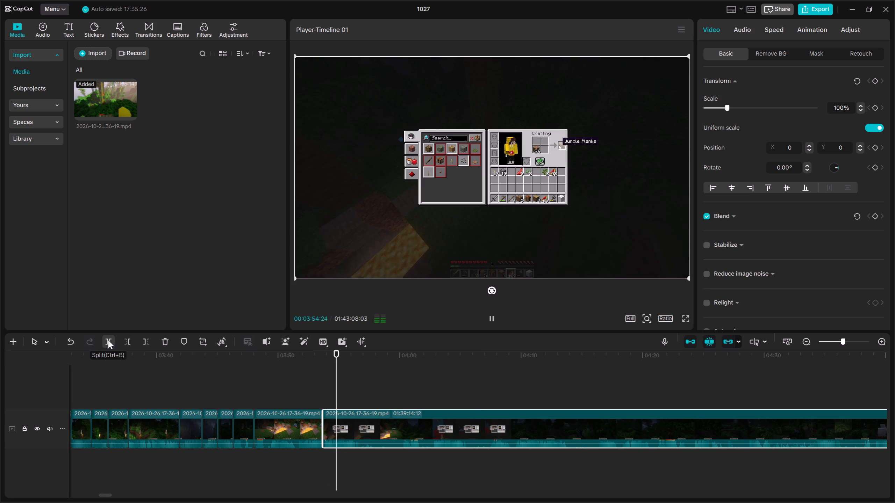
{"action": "key", "text": "space"}
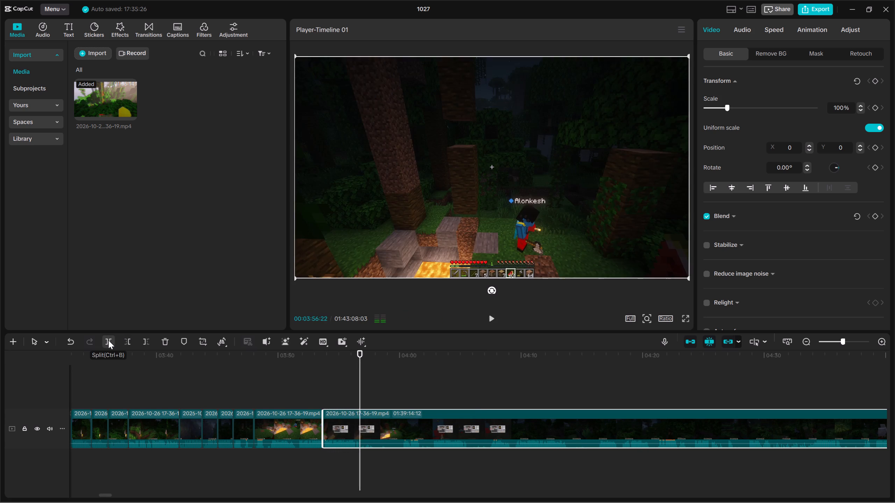
{"action": "left_click", "coordinate": [108, 340]}
{"action": "key", "text": "space"}
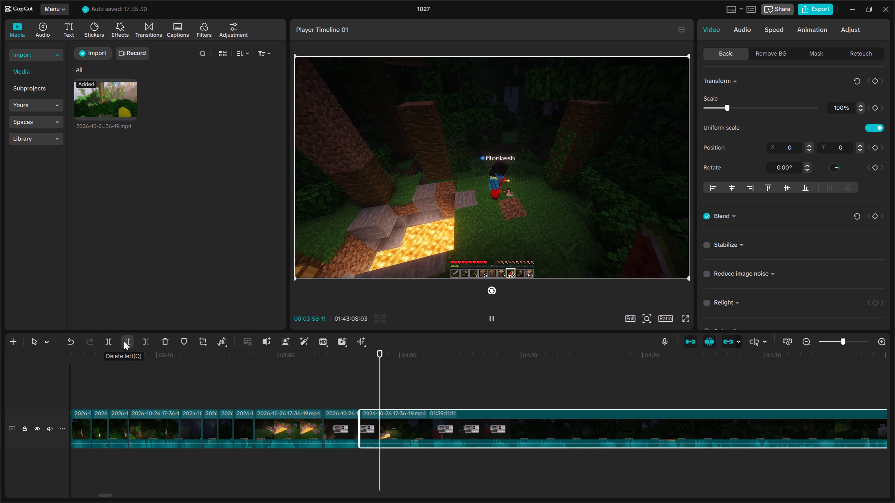
{"action": "left_click", "coordinate": [124, 341]}
Trim another 2.5 seconds or so from the start of the last clip, up to about 03:59:07.
{"action": "key", "text": "space"}
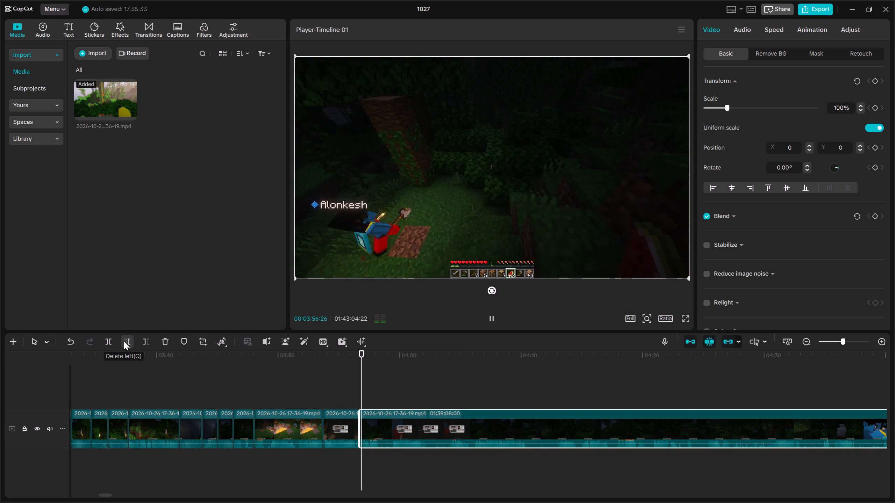
{"action": "key", "text": "space"}
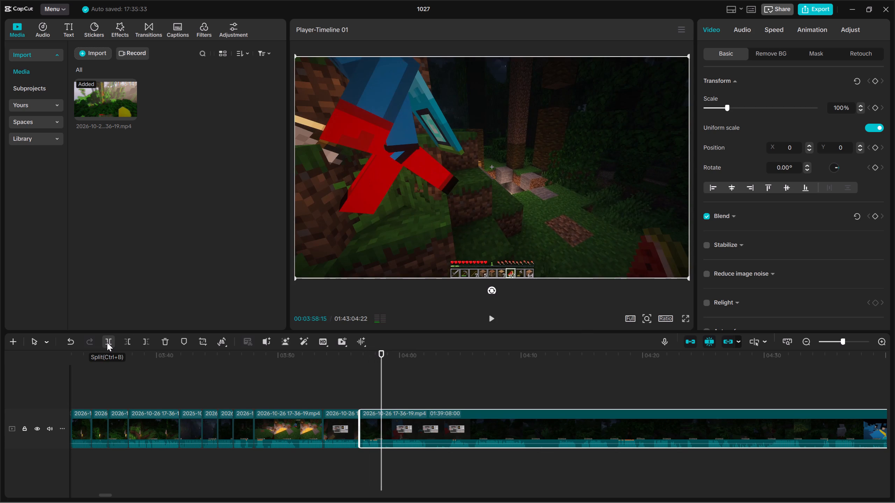
{"action": "key", "text": "space"}
{"action": "key", "text": "space"}
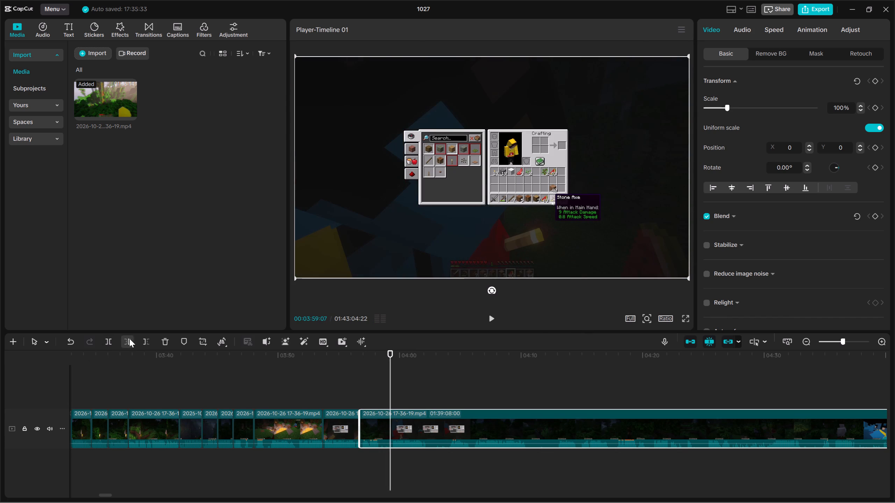
{"action": "left_click", "coordinate": [129, 338]}
Review the short crafting clip between about 03:53:21 and 03:56:22 and delete it.
{"action": "key", "text": "Up"}
{"action": "key", "text": "space"}
{"action": "left_click_drag", "start_coordinate": [337, 392], "coordinate": [343, 463]}
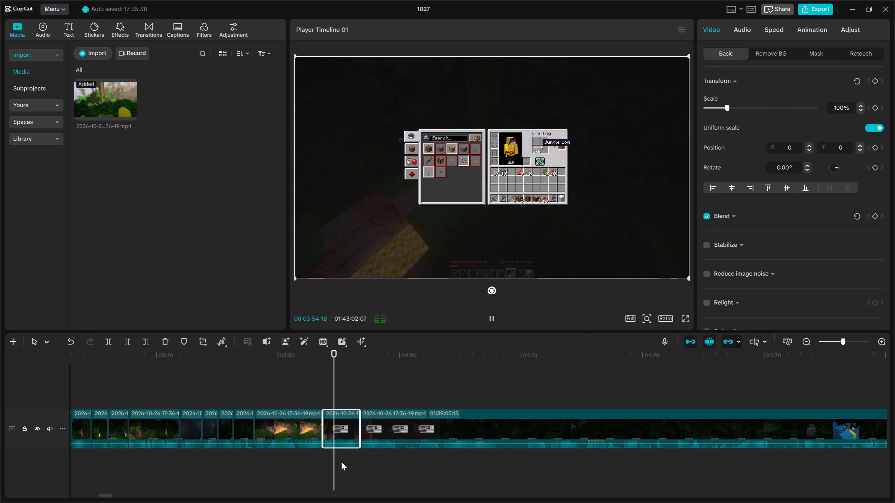
{"action": "key", "text": "Delete"}
Split the last clip at about 03:56:19 and trim about 1.6 seconds from the start of the remaining part.
{"action": "key", "text": "Up"}
{"action": "key", "text": "space"}
{"action": "left_click_drag", "start_coordinate": [395, 462], "coordinate": [402, 409]}
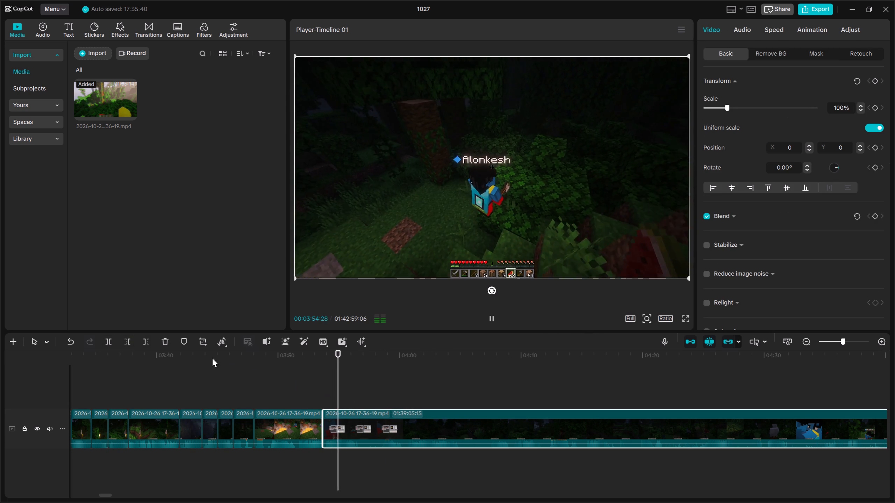
{"action": "key", "text": "space"}
{"action": "left_click", "coordinate": [109, 343]}
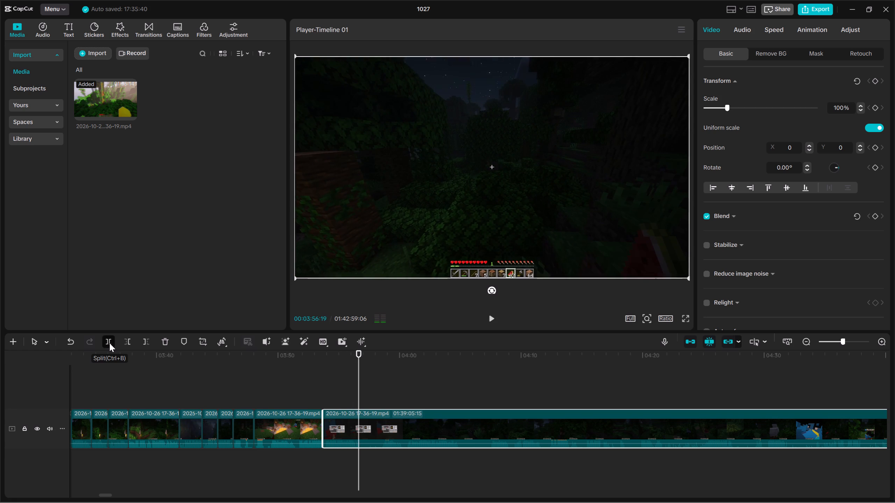
{"action": "key", "text": "space"}
{"action": "left_click", "coordinate": [131, 341]}
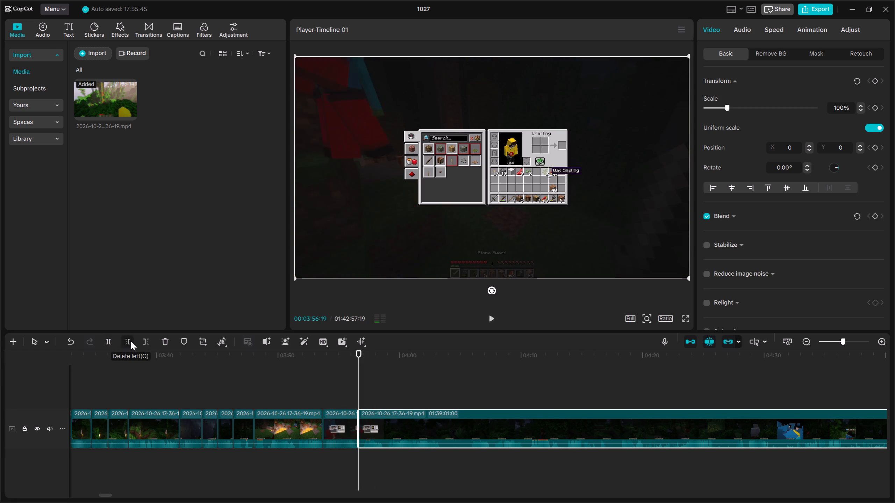
Split the last clip at about 04:03:04 and trim about 2.6 seconds from the start of the remaining part.
{"action": "key", "text": "space"}
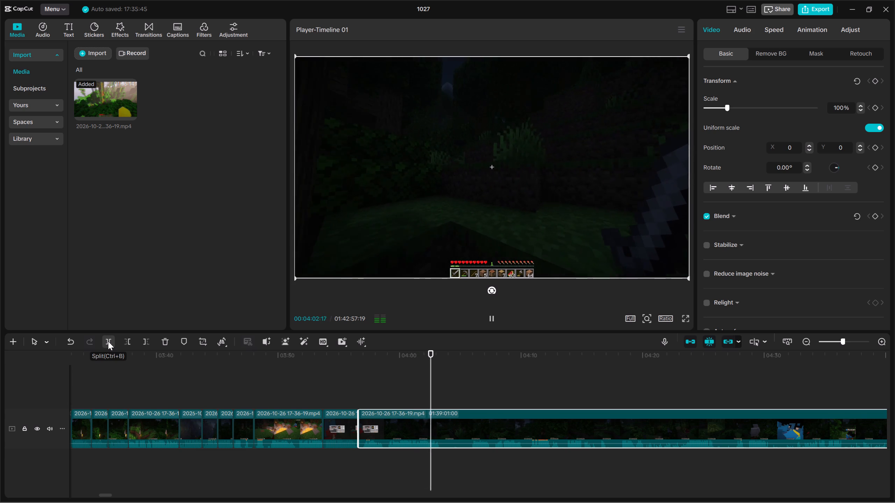
{"action": "key", "text": "space"}
{"action": "left_click", "coordinate": [108, 341]}
{"action": "key", "text": "space"}
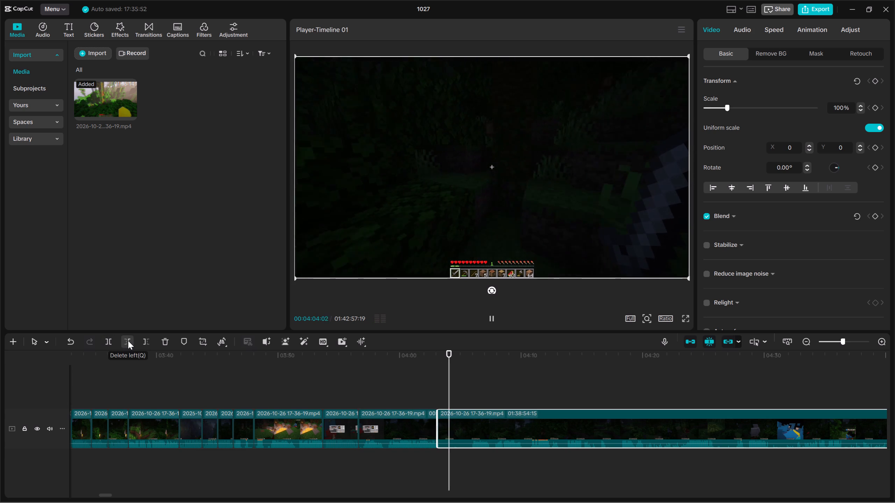
{"action": "left_click", "coordinate": [128, 341]}
Split the last clip at about 04:04:25 and trim about 15 frames from the start of the remaining part.
{"action": "key", "text": "space"}
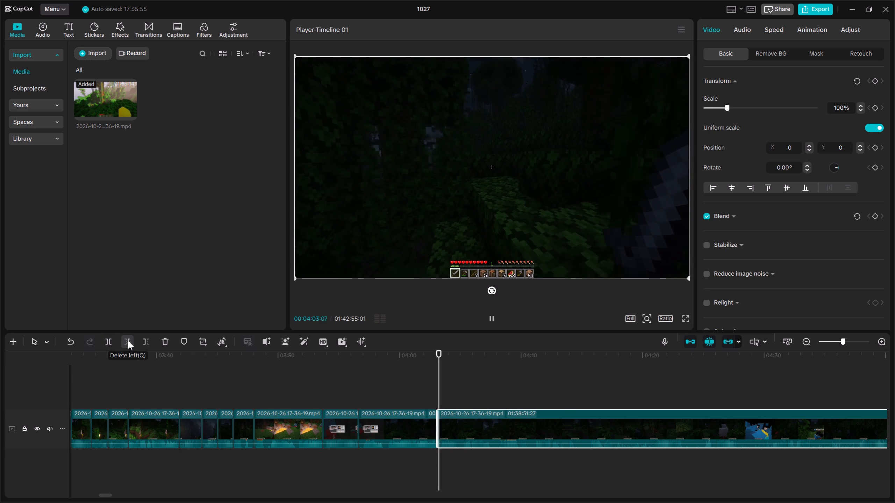
{"action": "key", "text": "space"}
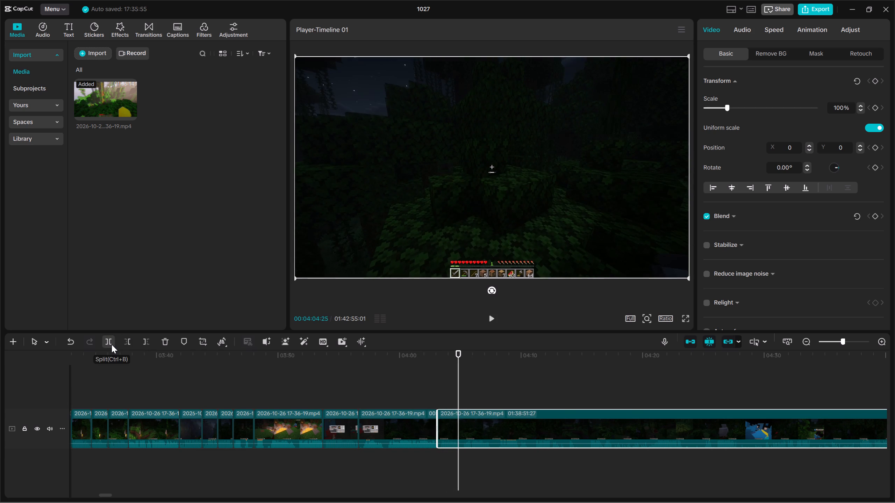
{"action": "left_click", "coordinate": [112, 344]}
{"action": "key", "text": "space"}
{"action": "left_click", "coordinate": [130, 341]}
Split the last clip at about 04:06:27 and trim about 21 frames from the start of the remaining part.
{"action": "key", "text": "space"}
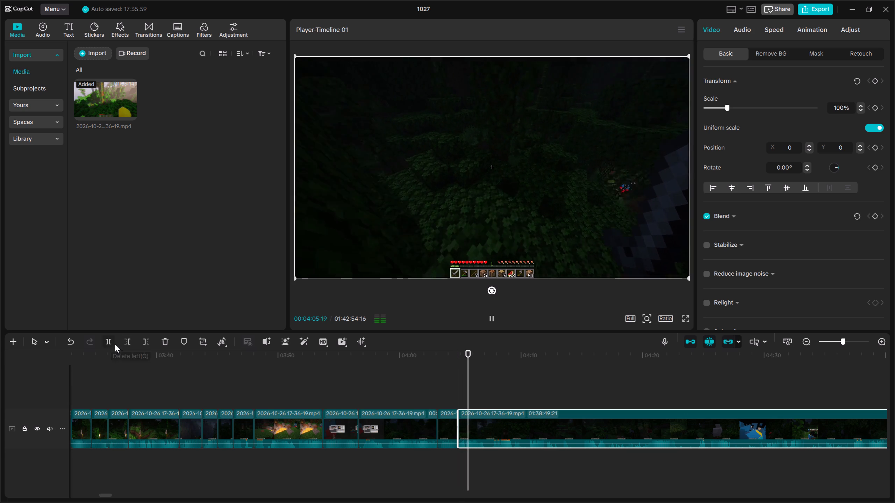
{"action": "key", "text": "space"}
{"action": "left_click", "coordinate": [112, 344]}
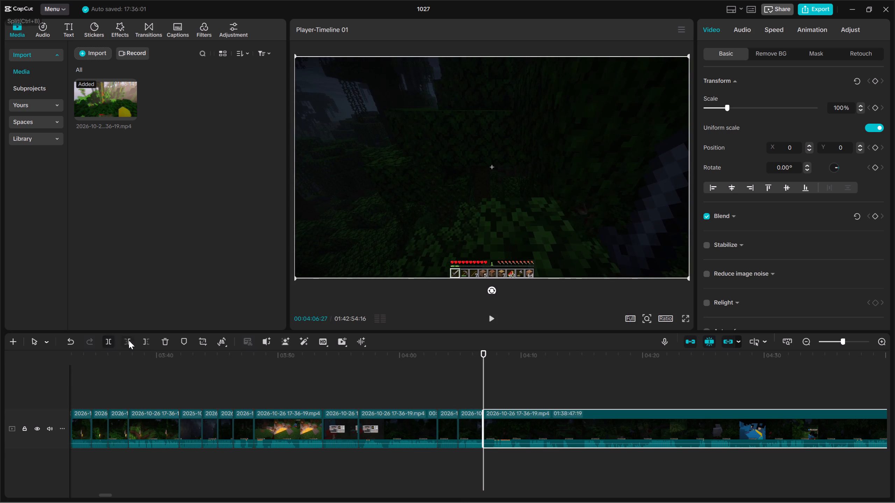
{"action": "key", "text": "space"}
{"action": "left_click", "coordinate": [129, 340]}
Delete the short clip between about 04:04:25 and 04:06:27, just before the long last clip.
{"action": "key", "text": "space"}
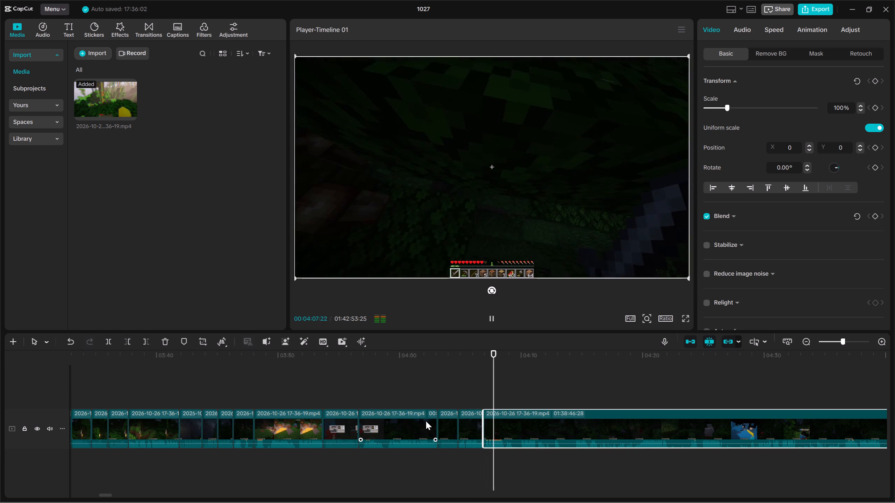
{"action": "key", "text": "Up"}
{"action": "left_click_drag", "start_coordinate": [472, 461], "coordinate": [468, 425]}
{"action": "key", "text": "Delete"}
Review the short clip between about 04:03:04 and 04:04:25 and delete it.
{"action": "key", "text": "Up"}
{"action": "key", "text": "space"}
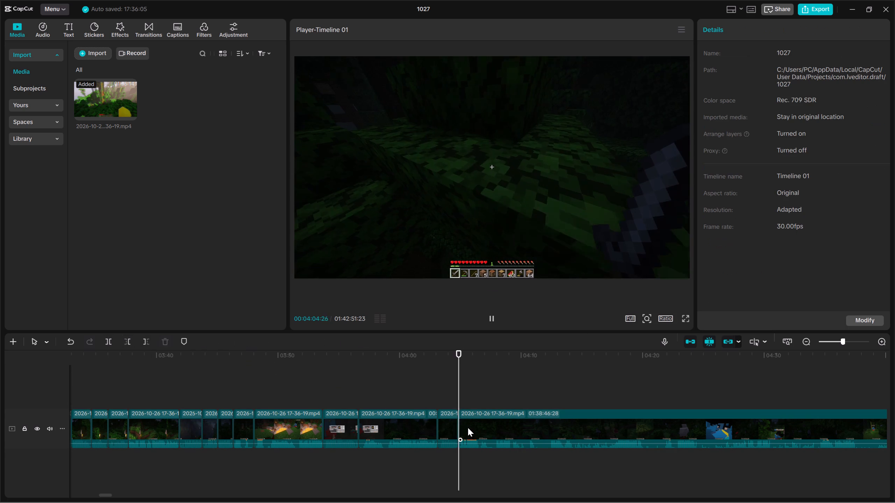
{"action": "key", "text": "Up"}
{"action": "key", "text": "Up"}
{"action": "key", "text": "space"}
{"action": "left_click_drag", "start_coordinate": [448, 464], "coordinate": [448, 428]}
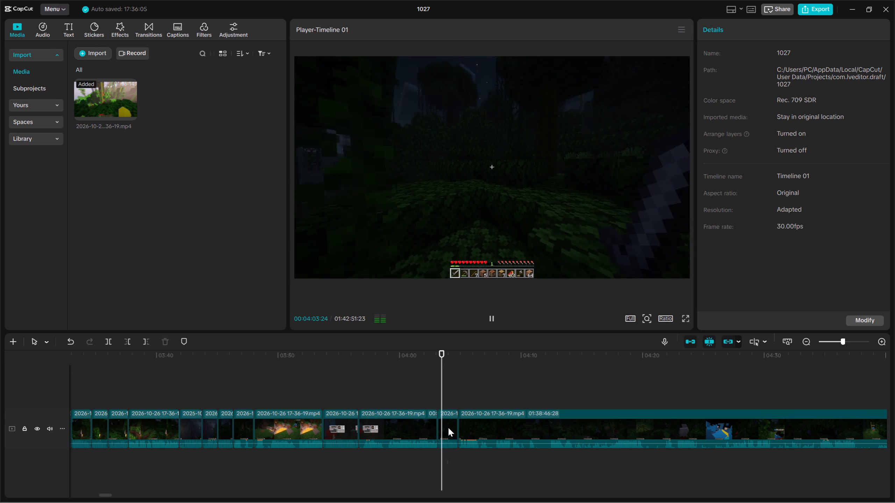
{"action": "key", "text": "Delete"}
{"action": "left_click", "coordinate": [446, 429]}
{"action": "key", "text": "Delete"}
Split the last clip at about 04:06:07 and trim about 2.5 seconds from the start of the remaining part.
{"action": "key", "text": "Up"}
{"action": "left_click", "coordinate": [471, 425]}
{"action": "key", "text": "space"}
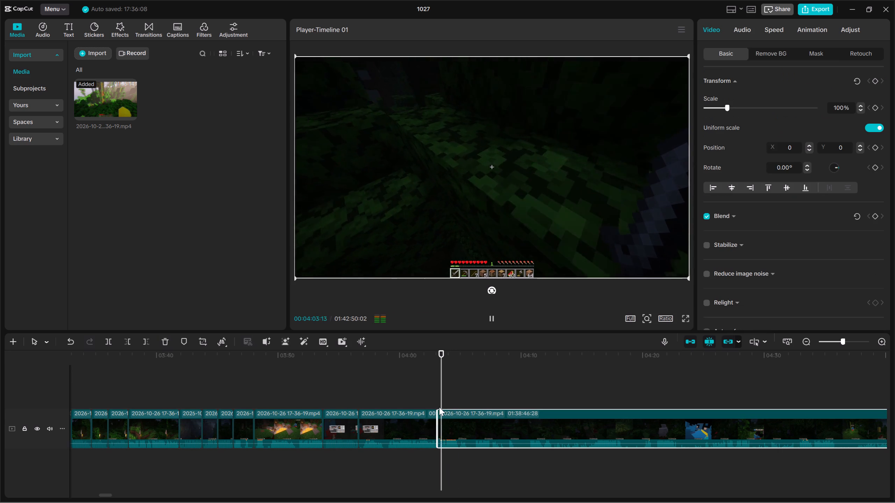
{"action": "key", "text": "space"}
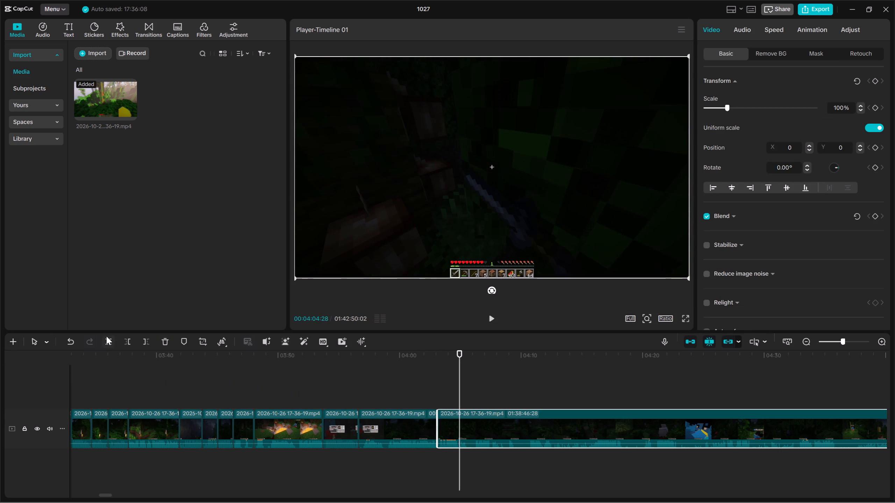
{"action": "key", "text": "space"}
{"action": "key", "text": "space"}
{"action": "key", "text": "space"}
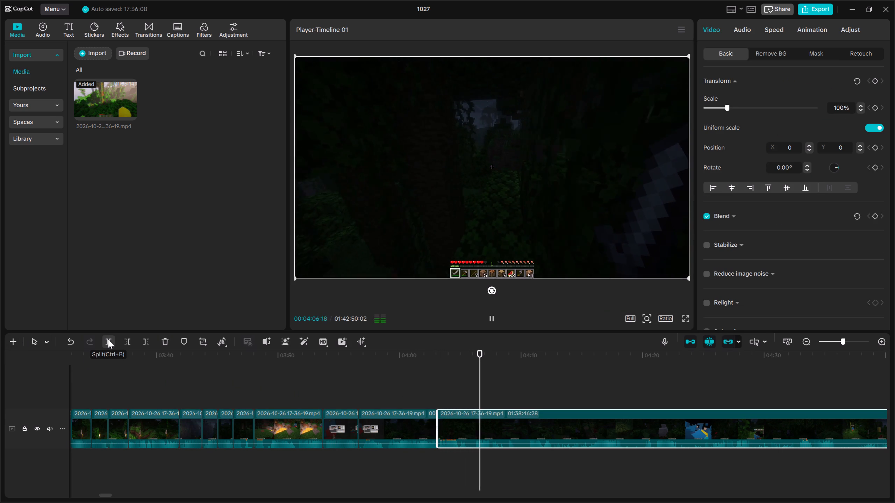
{"action": "key", "text": "Up"}
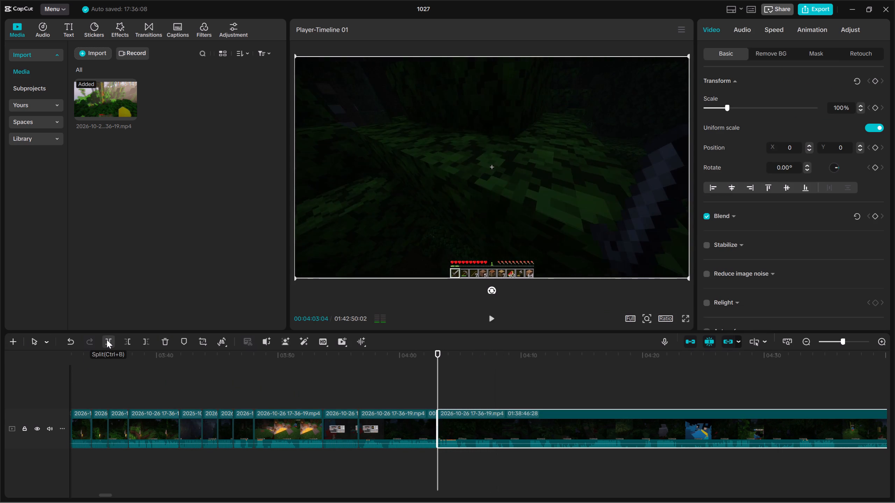
{"action": "key", "text": "space"}
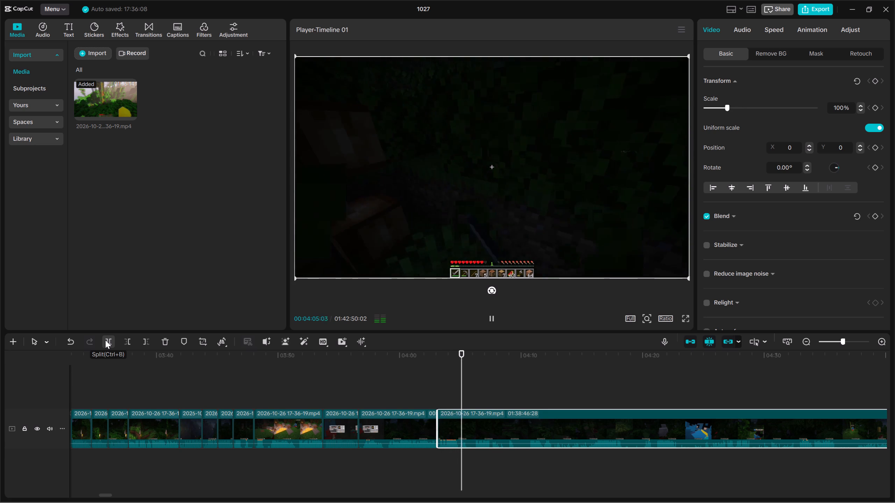
{"action": "key", "text": "space"}
{"action": "left_click", "coordinate": [105, 340]}
{"action": "key", "text": "space"}
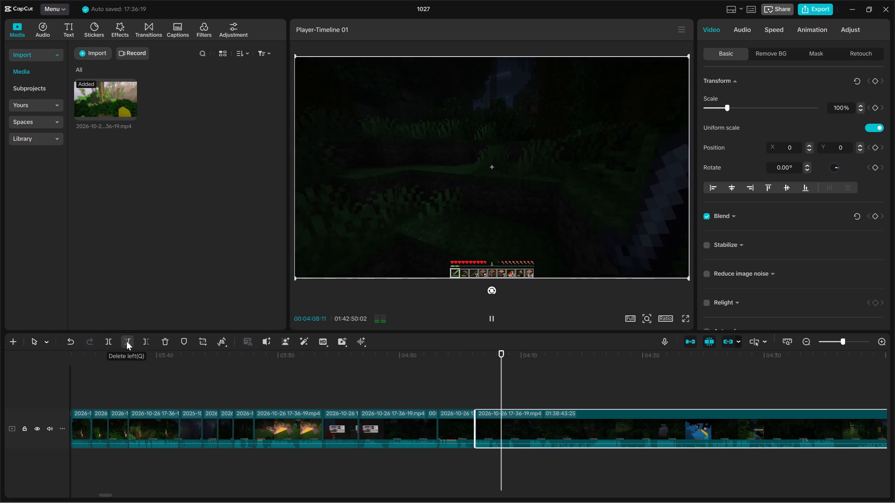
{"action": "key", "text": "space"}
{"action": "left_click", "coordinate": [127, 341]}
Split the last clip at about 04:07:12 and trim about 15 frames from the start of the remaining part.
{"action": "key", "text": "space"}
{"action": "key", "text": "space"}
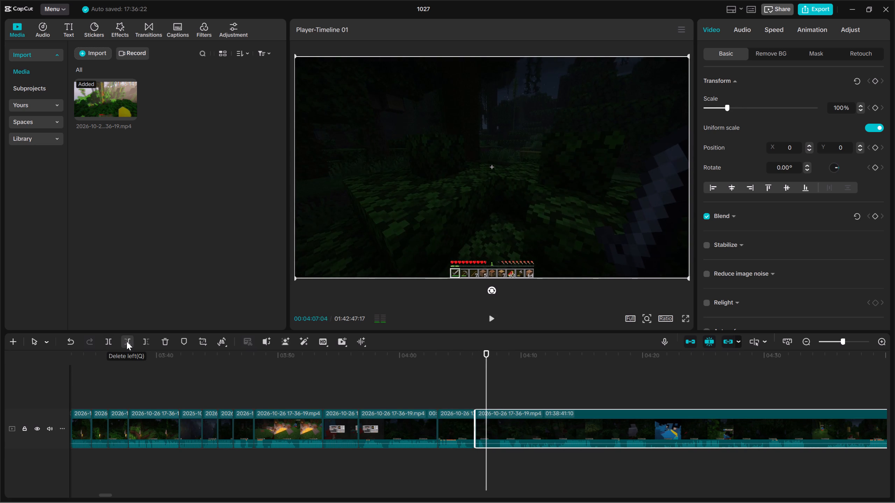
{"action": "key", "text": "Up"}
{"action": "key", "text": "Up"}
{"action": "key", "text": "space"}
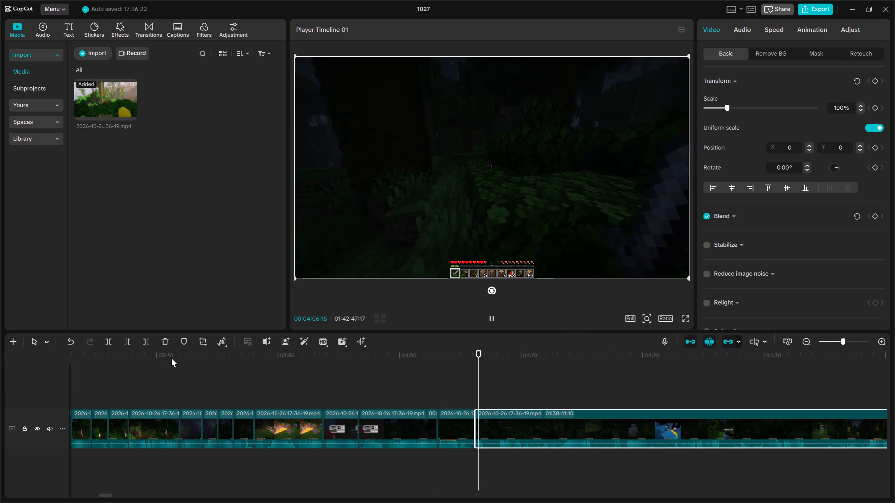
{"action": "key", "text": "space"}
{"action": "left_click", "coordinate": [108, 343]}
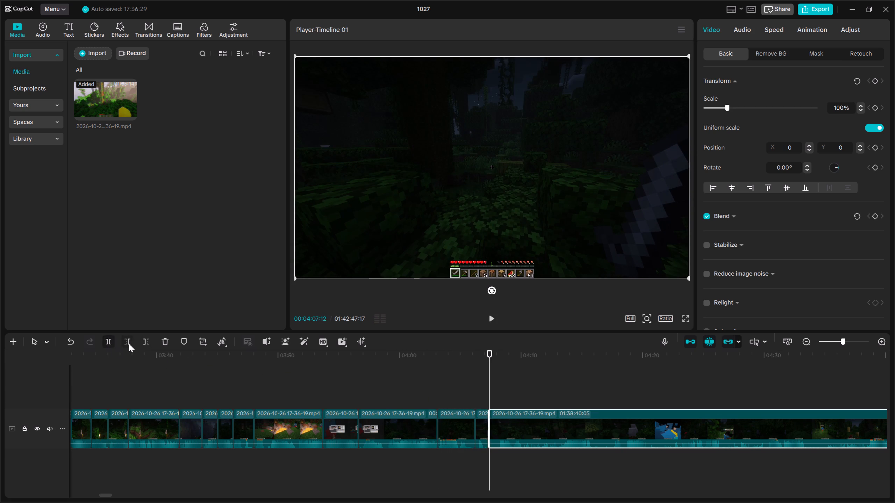
{"action": "key", "text": "space"}
{"action": "left_click", "coordinate": [129, 343]}
Split the last clip at about 04:09:16 and trim the start of the remaining part up to about 04:12:10.
{"action": "key", "text": "space"}
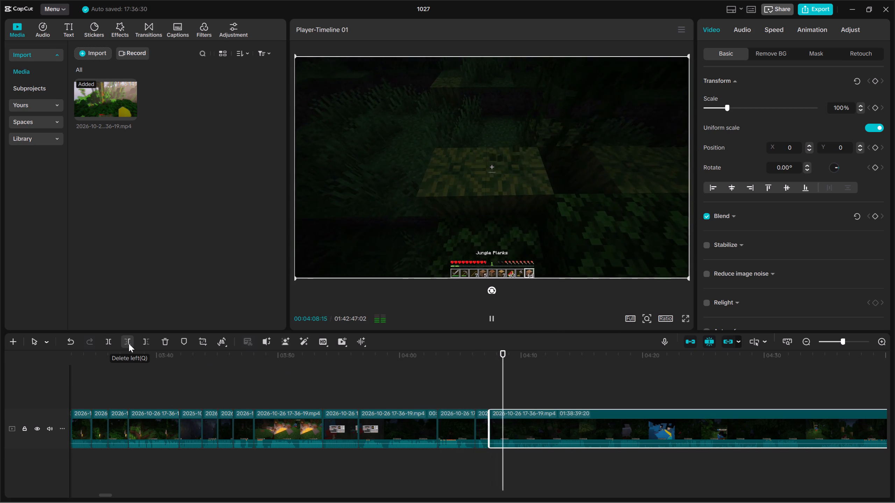
{"action": "key", "text": "space"}
{"action": "left_click", "coordinate": [112, 343]}
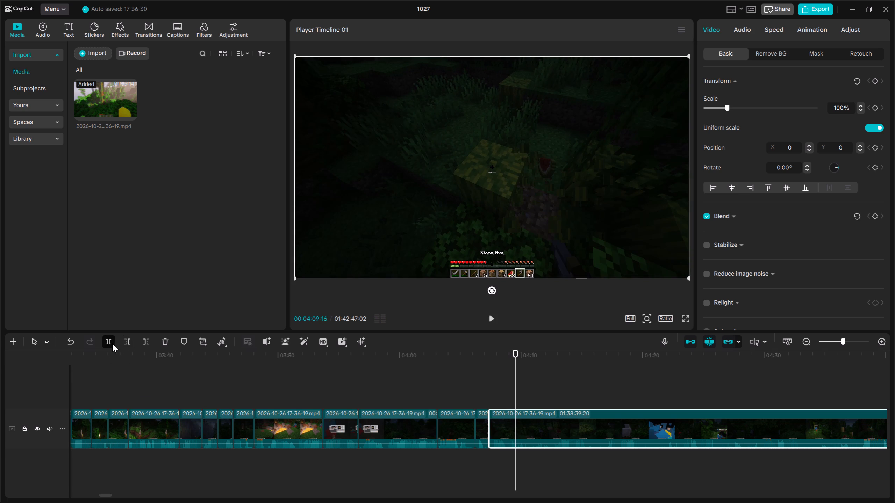
{"action": "key", "text": "space"}
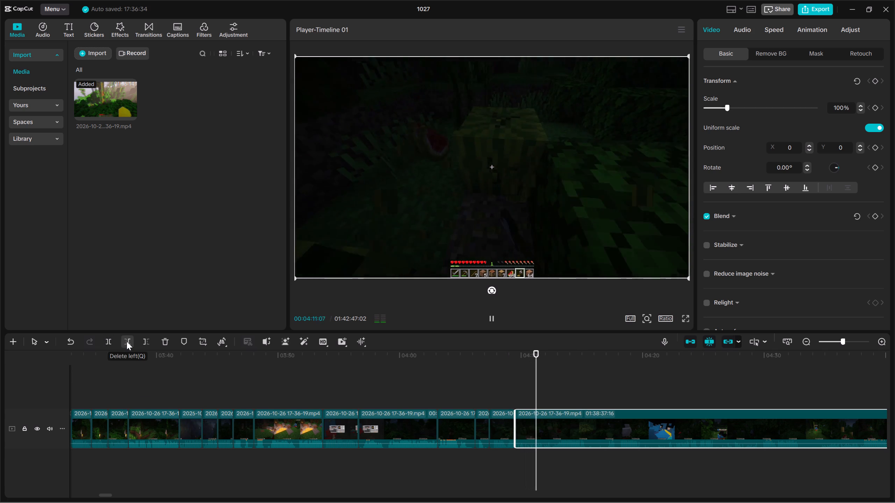
{"action": "left_click", "coordinate": [559, 456]}
{"action": "key", "text": "space"}
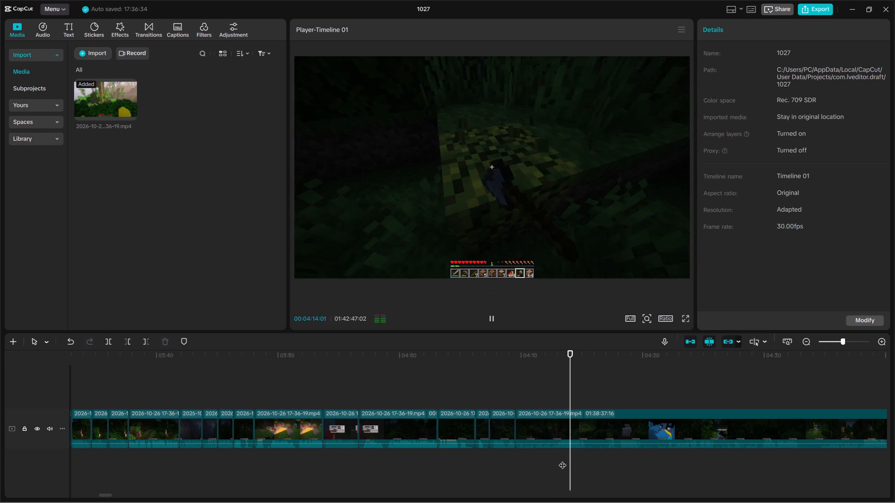
{"action": "left_click", "coordinate": [547, 460]}
{"action": "left_click_drag", "start_coordinate": [592, 476], "coordinate": [597, 399]}
{"action": "key", "text": "space"}
{"action": "key", "text": "space"}
{"action": "left_click", "coordinate": [129, 340]}
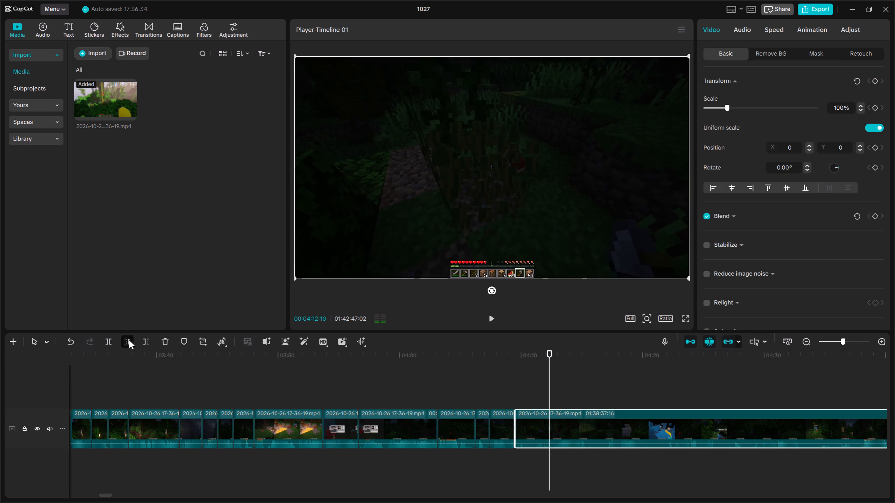
Split the long last clip at about 04:12:18.
{"action": "key", "text": "space"}
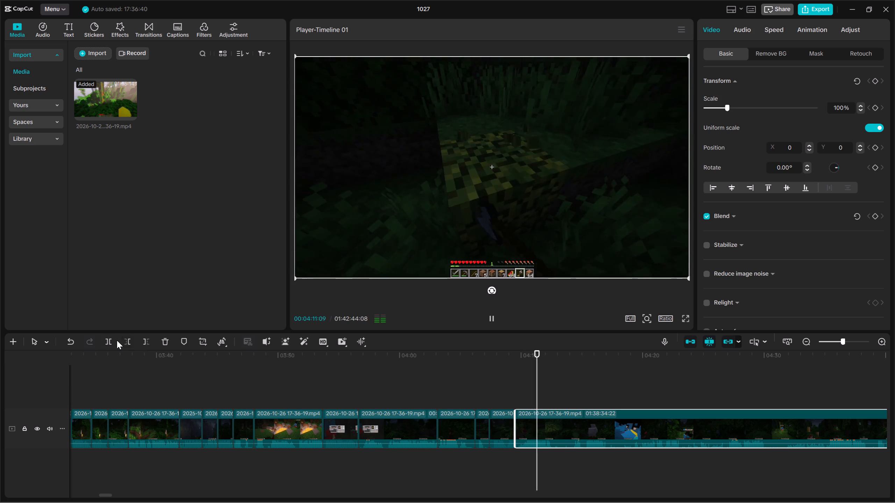
{"action": "key", "text": "space"}
{"action": "left_click", "coordinate": [111, 343]}
Review the footage after the 04:12:18 cut and trim the start of the last clip up to about 04:15:10.
{"action": "key", "text": "space"}
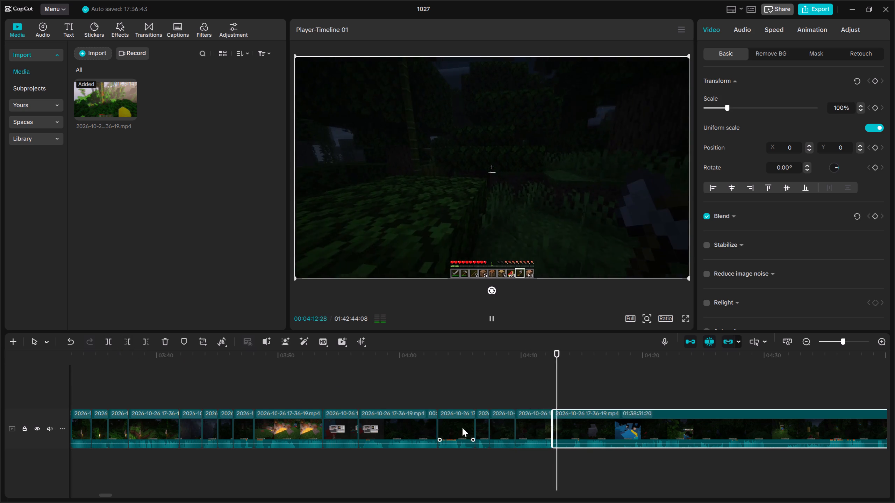
{"action": "left_click", "coordinate": [577, 457]}
{"action": "key", "text": "space"}
{"action": "key", "text": "space"}
{"action": "key", "text": "space"}
{"action": "key", "text": "space"}
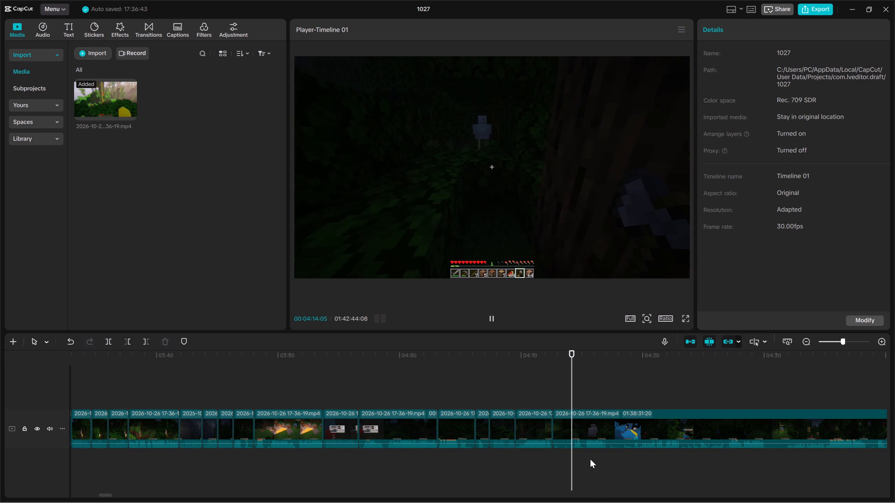
{"action": "left_click", "coordinate": [585, 454]}
{"action": "key", "text": "space"}
{"action": "key", "text": "space"}
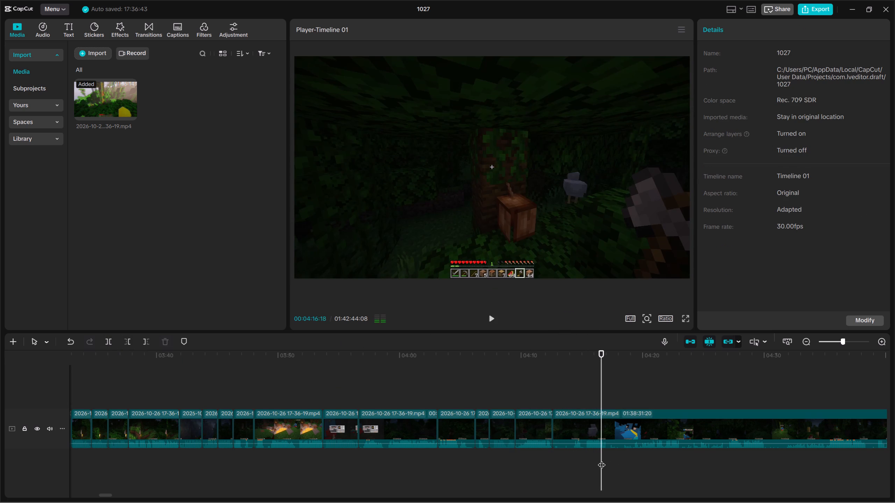
{"action": "key", "text": "space"}
{"action": "left_click", "coordinate": [581, 456]}
{"action": "left_click_drag", "start_coordinate": [581, 454], "coordinate": [572, 454]}
{"action": "key", "text": "space"}
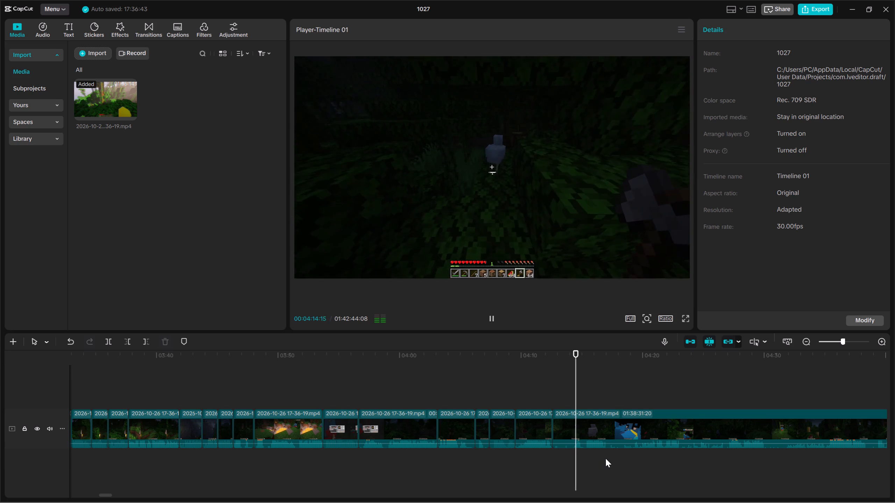
{"action": "key", "text": "space"}
{"action": "left_click_drag", "start_coordinate": [607, 458], "coordinate": [607, 400]}
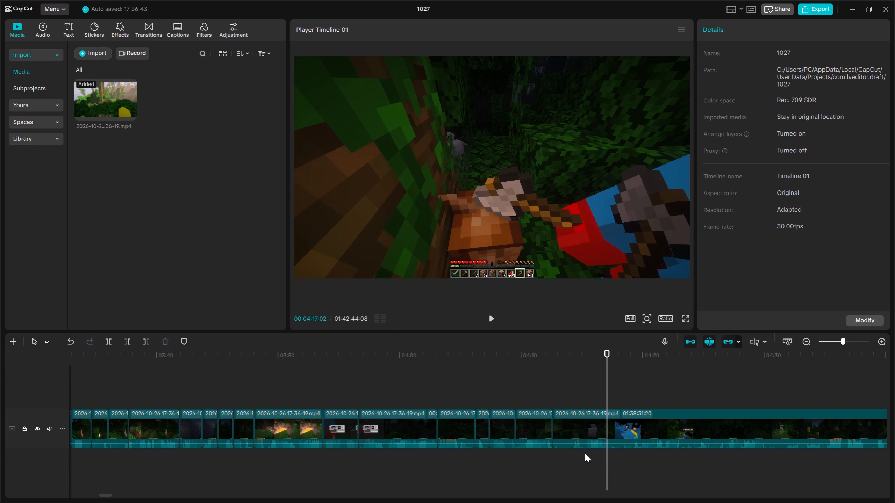
{"action": "double_click", "coordinate": [588, 453]}
{"action": "left_click_drag", "start_coordinate": [622, 468], "coordinate": [614, 407]}
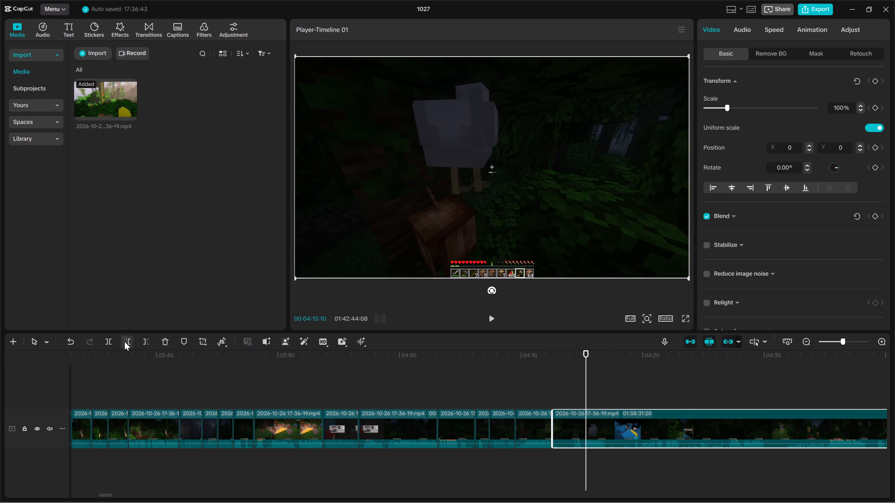
{"action": "left_click", "coordinate": [124, 342]}
Split the last clip at about 04:14:09 and trim about 2 seconds from the start of the remaining part.
{"action": "key", "text": "space"}
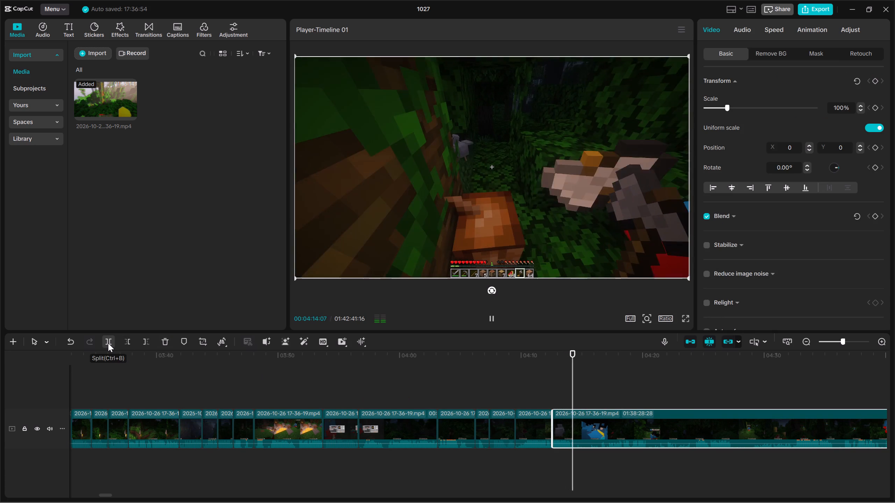
{"action": "key", "text": "space"}
{"action": "left_click", "coordinate": [108, 343]}
{"action": "key", "text": "space"}
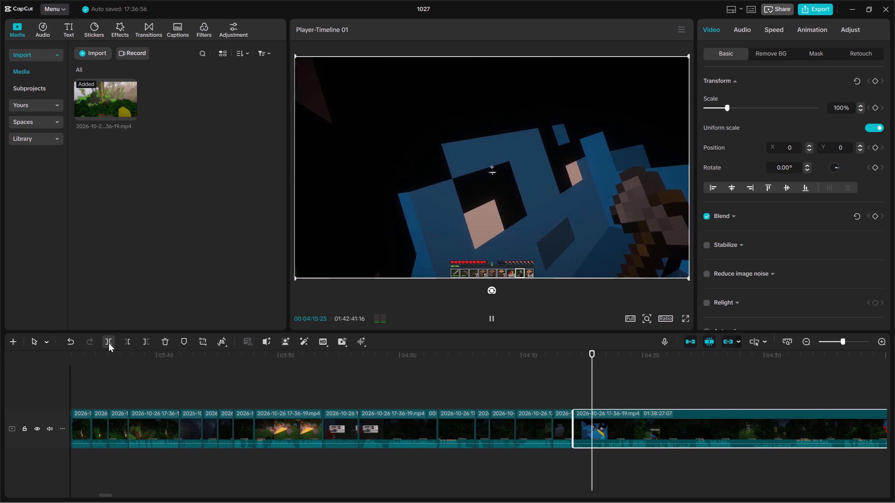
{"action": "key", "text": "space"}
{"action": "left_click", "coordinate": [122, 340]}
Split the last clip at about 04:18:11 and review the remaining part up to about 04:22:15.
{"action": "key", "text": "space"}
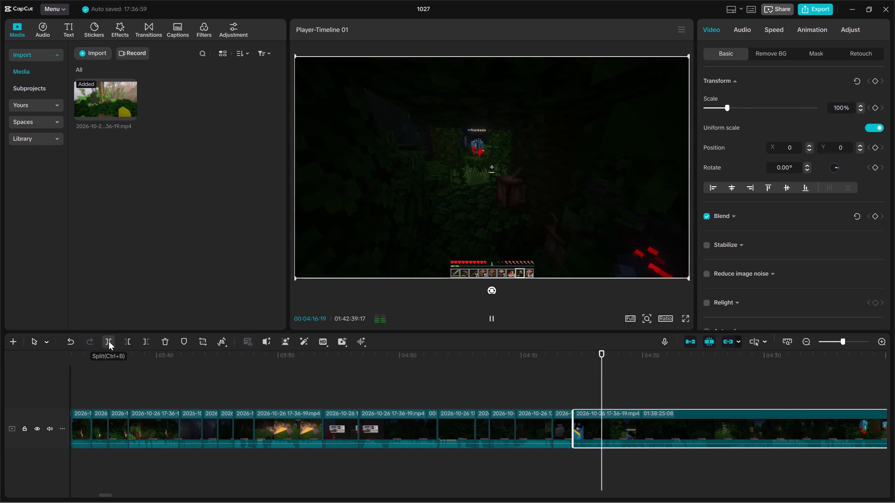
{"action": "key", "text": "space"}
{"action": "left_click", "coordinate": [109, 341]}
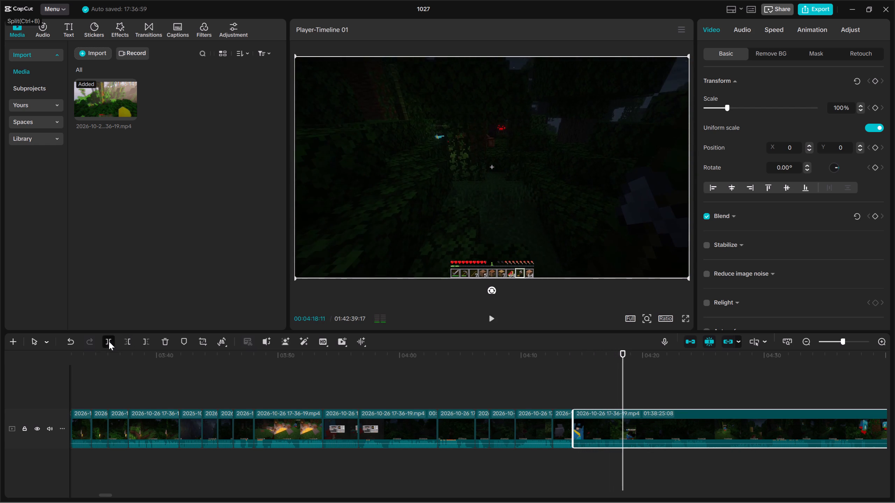
{"action": "key", "text": "space"}
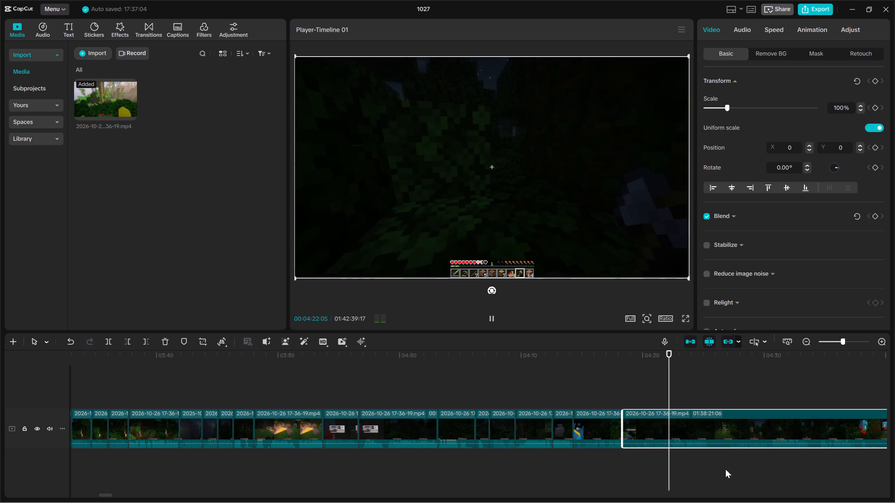
{"action": "key", "text": "space"}
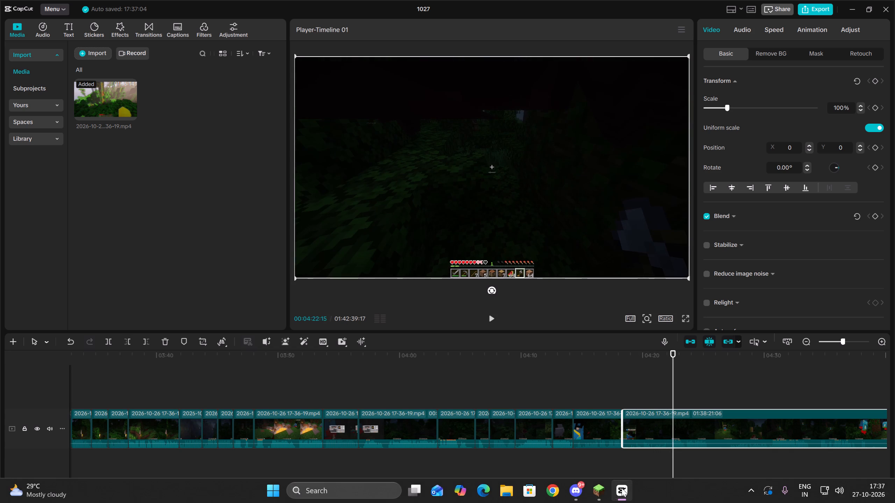
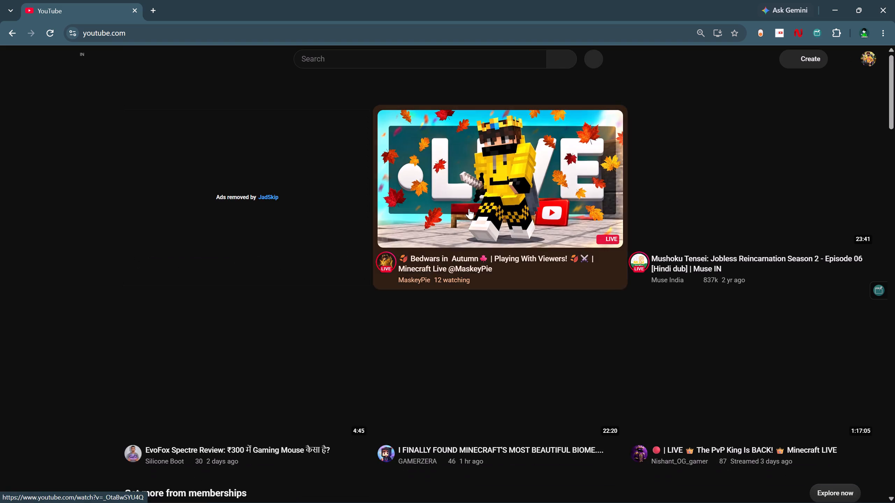
Open the Bedwars in Autumn Minecraft livestream on YouTube and look over its page.
{"action": "left_click", "coordinate": [469, 209]}
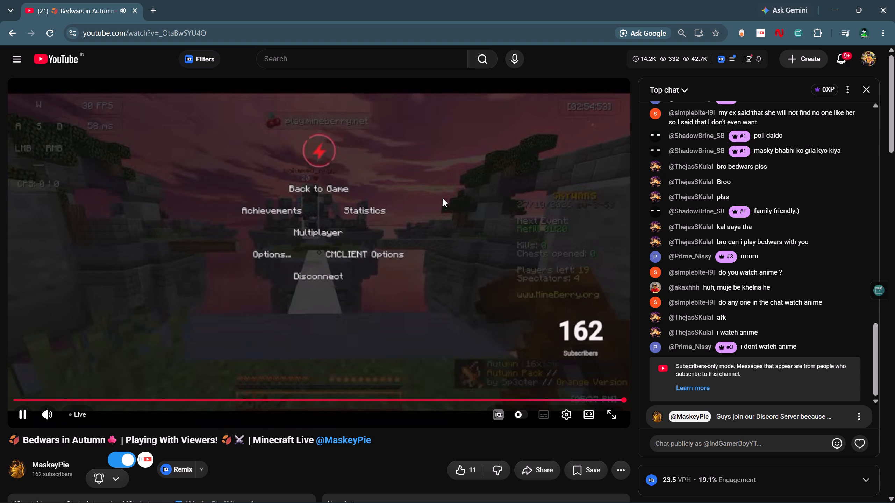
{"action": "scroll", "coordinate": [437, 194], "scroll_direction": "down", "scroll_amount": 2}
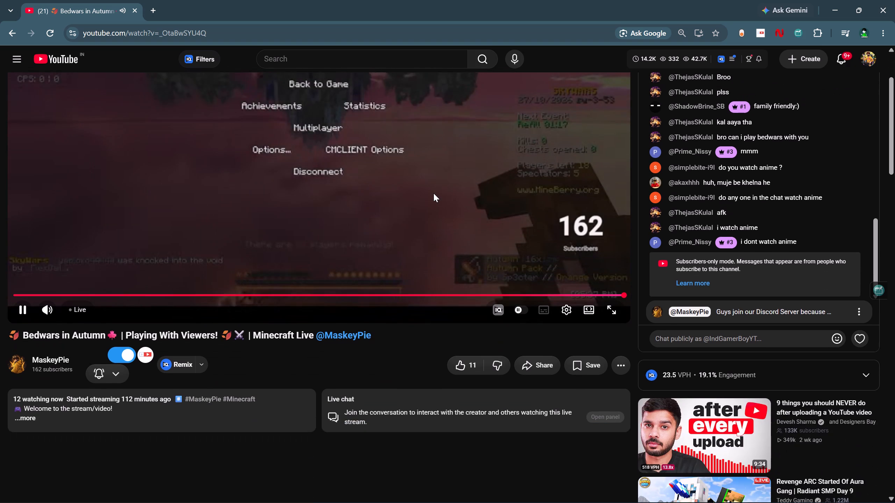
{"action": "scroll", "coordinate": [434, 193], "scroll_direction": "up", "scroll_amount": 3}
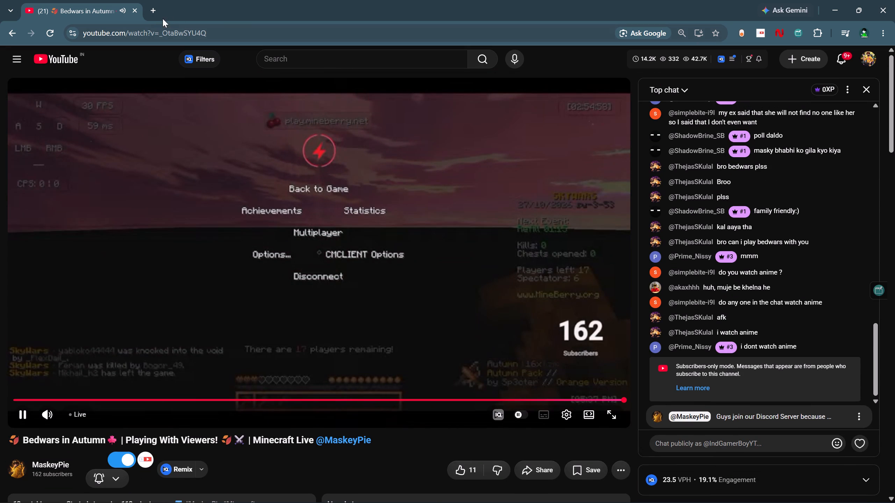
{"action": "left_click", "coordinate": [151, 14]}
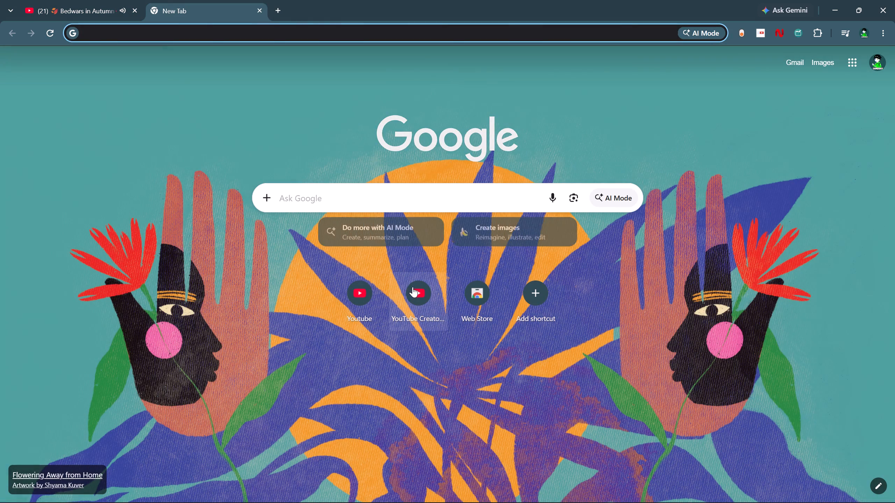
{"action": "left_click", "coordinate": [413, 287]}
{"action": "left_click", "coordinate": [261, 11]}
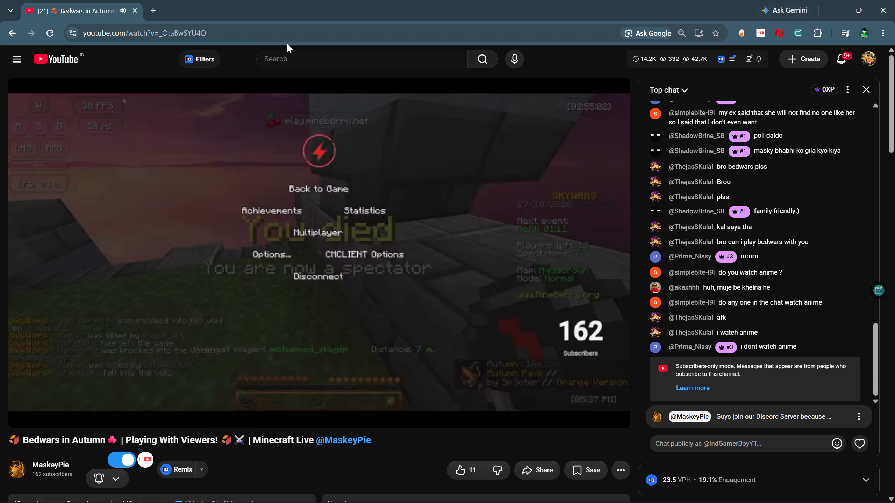
Switch back to CapCut, review the footage after 04:18:11, and trim about 4 seconds from the start of the last clip.
{"action": "left_click", "coordinate": [833, 10]}
{"action": "key", "text": "Up"}
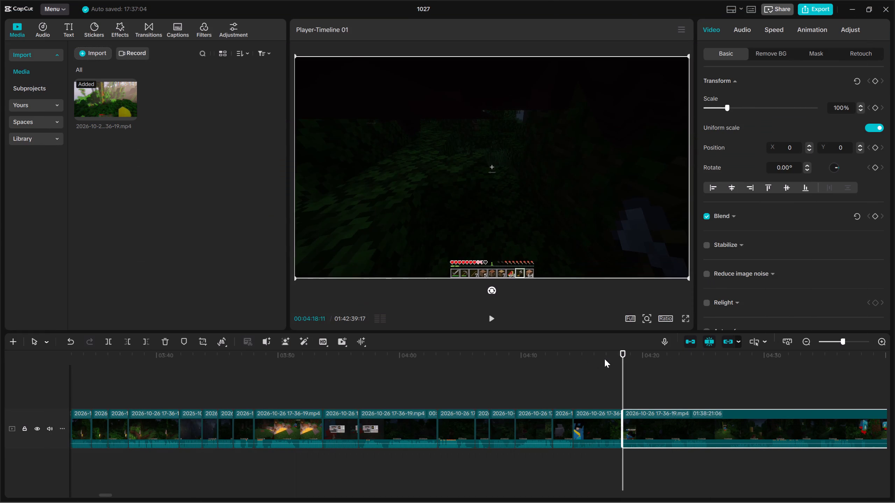
{"action": "key", "text": "space"}
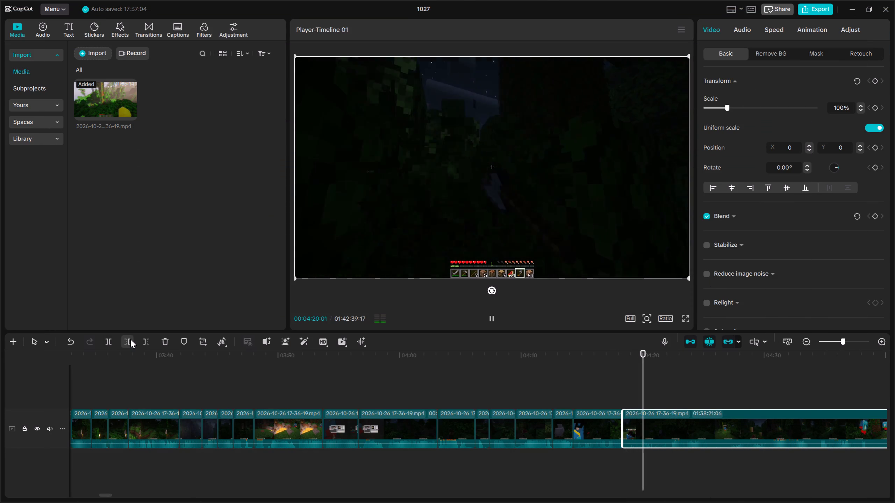
{"action": "key", "text": "space"}
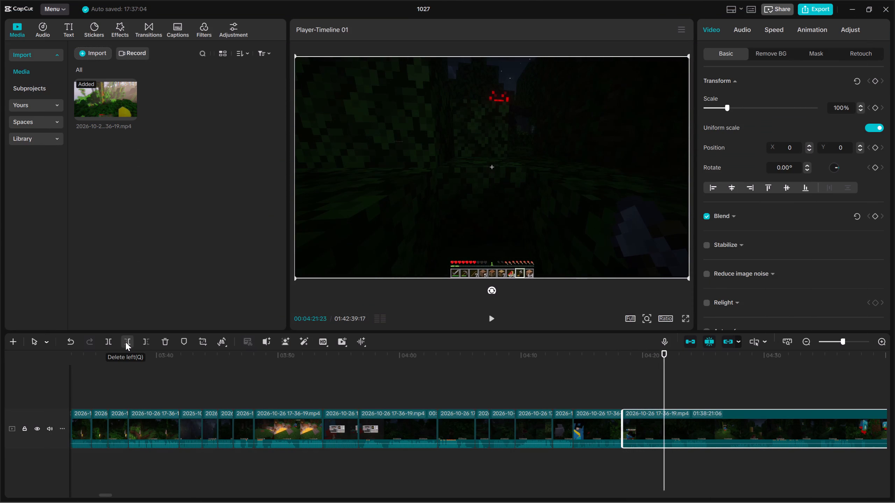
{"action": "left_click", "coordinate": [126, 342]}
{"action": "key", "text": "space"}
{"action": "left_click", "coordinate": [126, 342]}
{"action": "key", "text": "space"}
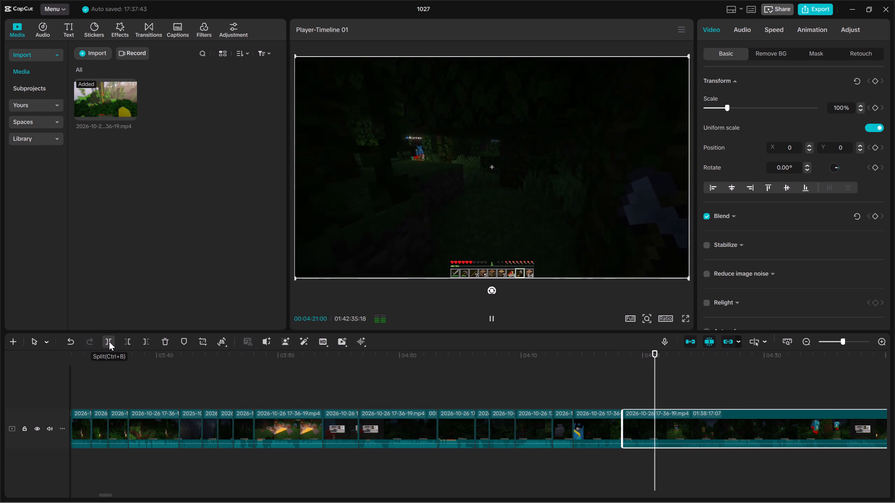
Split the last clip at about 04:21 and trim about 5 seconds from the start of the remaining part.
{"action": "key", "text": "space"}
{"action": "left_click", "coordinate": [109, 342]}
{"action": "key", "text": "space"}
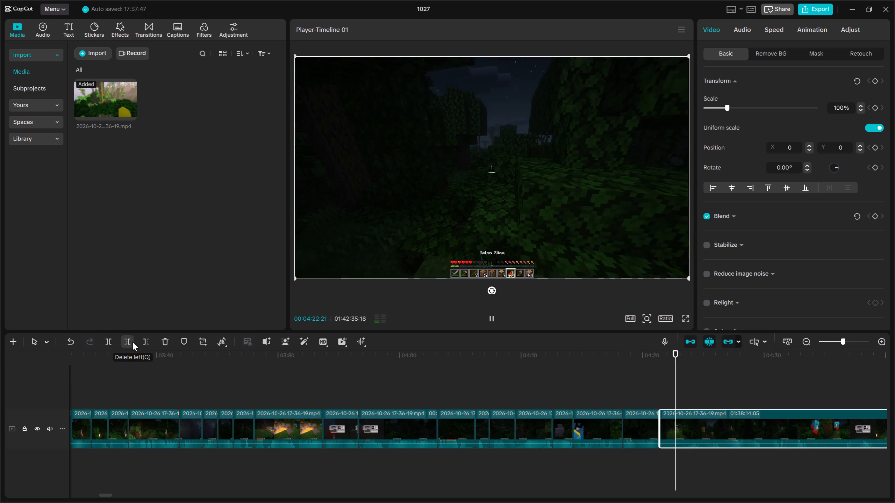
{"action": "left_click", "coordinate": [133, 342]}
{"action": "key", "text": "space"}
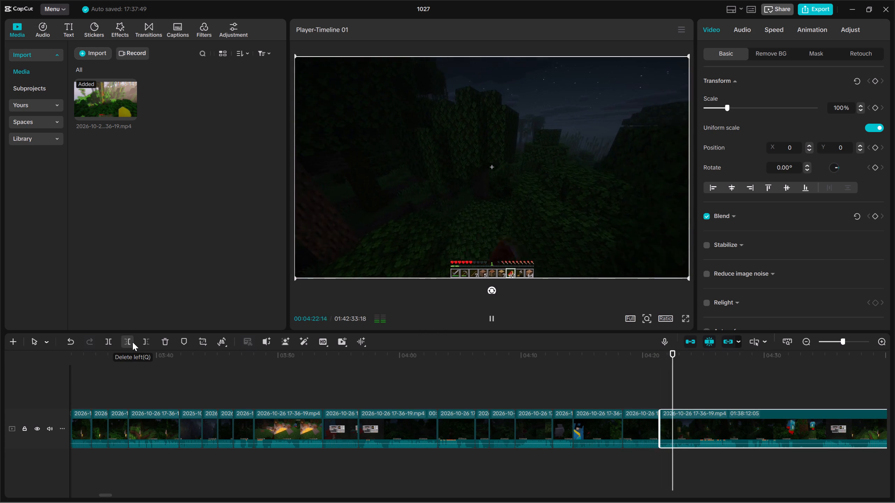
{"action": "left_click", "coordinate": [133, 342]}
{"action": "key", "text": "space"}
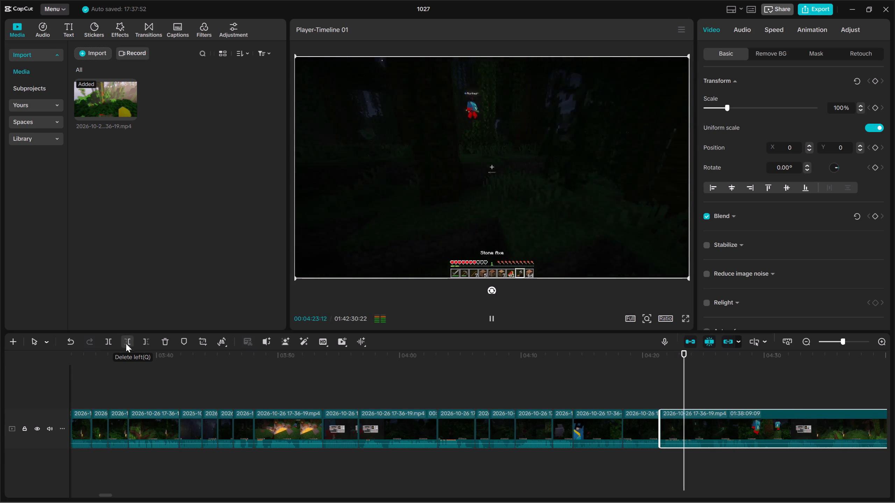
Split the last clip at about 04:25.
{"action": "key", "text": "space"}
{"action": "left_click", "coordinate": [112, 343]}
{"action": "key", "text": "space"}
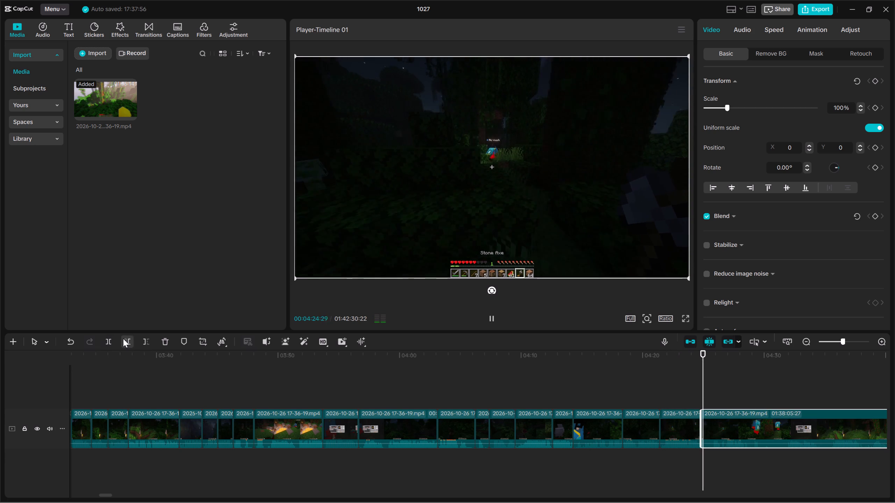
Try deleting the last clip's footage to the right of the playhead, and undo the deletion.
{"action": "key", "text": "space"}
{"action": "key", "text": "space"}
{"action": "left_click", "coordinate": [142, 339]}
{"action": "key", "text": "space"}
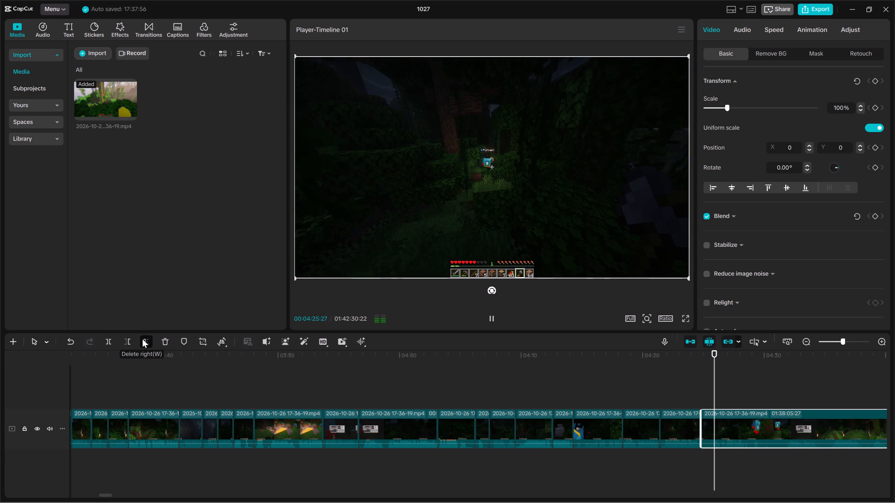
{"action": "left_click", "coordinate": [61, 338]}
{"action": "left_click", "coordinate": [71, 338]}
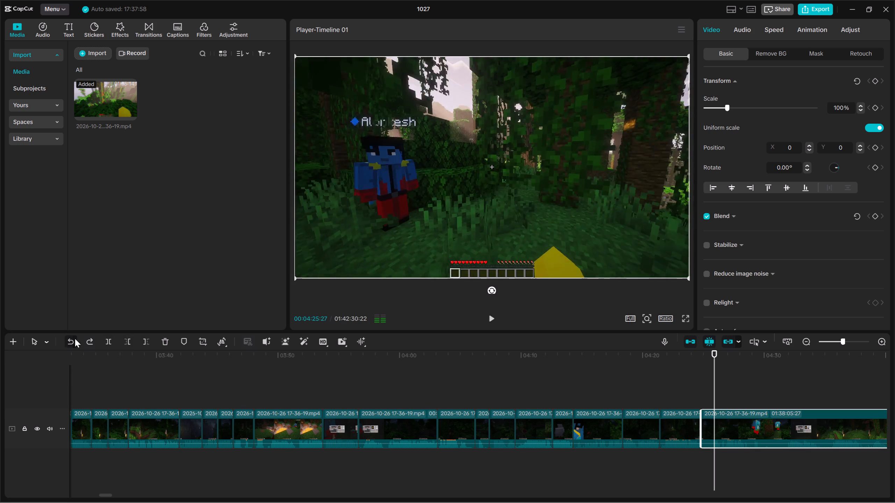
Trim the start of the last clip up to about 04:25:21.
{"action": "left_click", "coordinate": [717, 452]}
{"action": "left_click_drag", "start_coordinate": [713, 452], "coordinate": [706, 453]}
{"action": "left_click", "coordinate": [712, 453]}
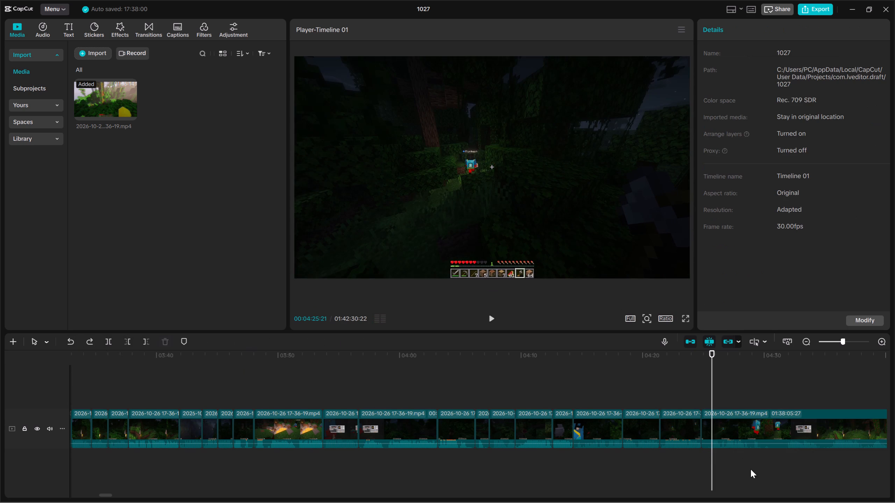
{"action": "left_click_drag", "start_coordinate": [751, 469], "coordinate": [755, 429]}
{"action": "left_click", "coordinate": [130, 341]}
{"action": "key", "text": "space"}
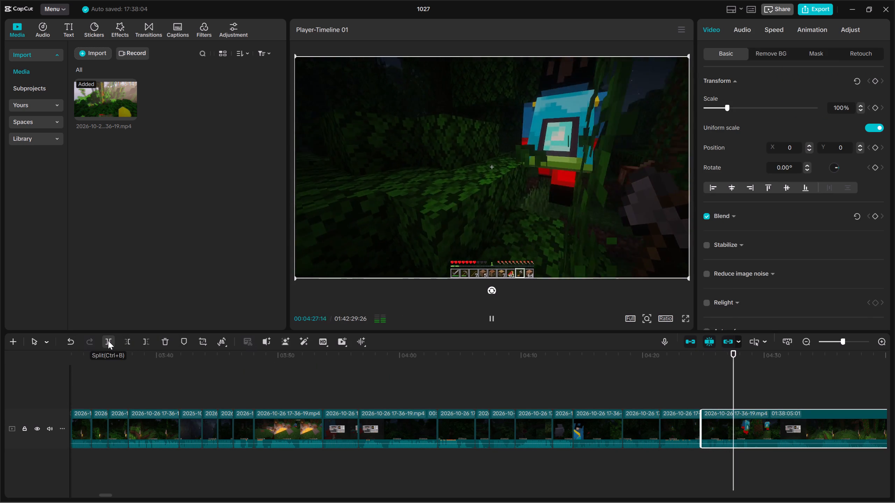
Split the last clip at about 04:29.
{"action": "key", "text": "space"}
{"action": "left_click", "coordinate": [108, 341]}
{"action": "key", "text": "space"}
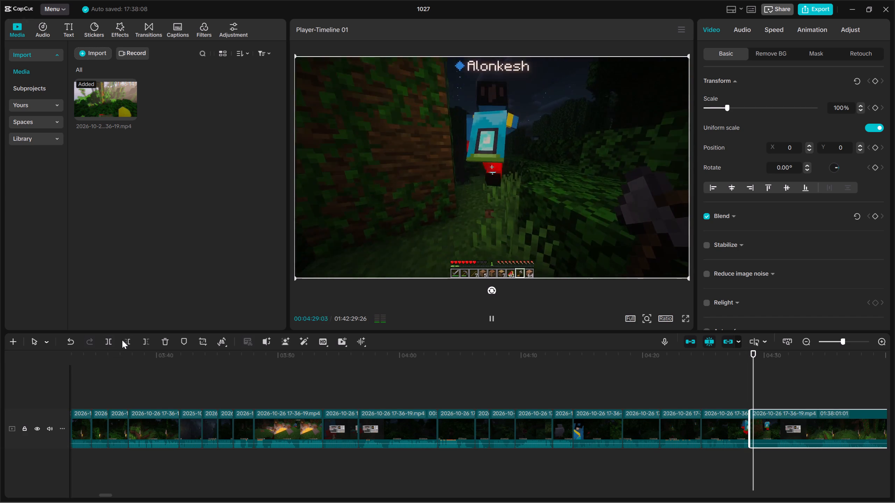
Review the footage after the newest split and trim the start of the last clip up to about 04:31, within the crafting inventory scene.
{"action": "left_click", "coordinate": [776, 455]}
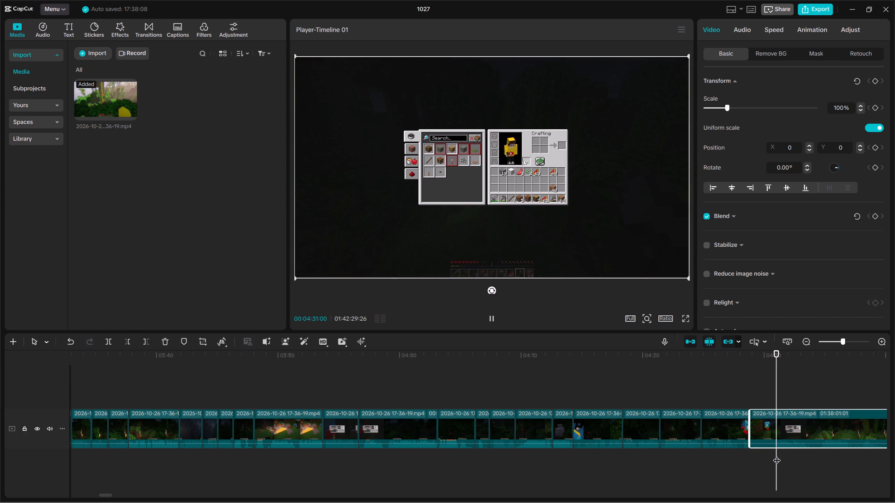
{"action": "key", "text": "space"}
{"action": "key", "text": "space"}
{"action": "key", "text": "space"}
{"action": "left_click_drag", "start_coordinate": [835, 469], "coordinate": [894, 474], "text": "ctrl"}
{"action": "scroll", "coordinate": [764, 455], "scroll_direction": "down", "scroll_amount": 6, "text": "ctrl"}
{"action": "scroll", "coordinate": [732, 446], "scroll_direction": "down", "scroll_amount": 5, "text": "ctrl"}
{"action": "scroll", "coordinate": [686, 445], "scroll_direction": "down", "scroll_amount": 4, "text": "ctrl"}
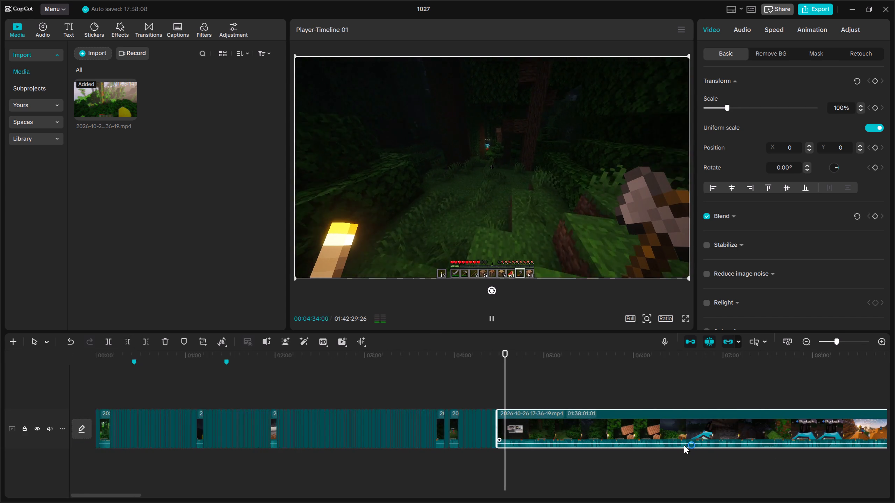
{"action": "scroll", "coordinate": [683, 445], "scroll_direction": "up", "scroll_amount": 12, "text": "ctrl"}
{"action": "scroll", "coordinate": [612, 432], "scroll_direction": "up", "scroll_amount": 9, "text": "ctrl"}
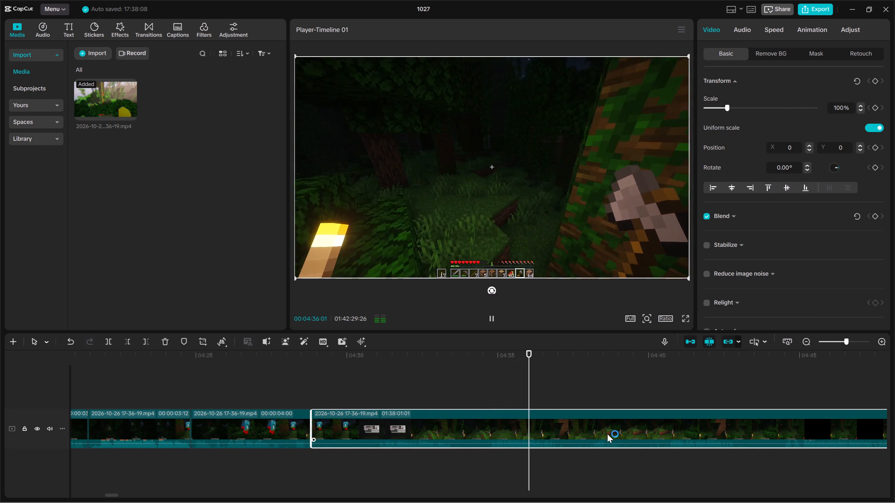
{"action": "scroll", "coordinate": [524, 455], "scroll_direction": "down", "scroll_amount": 1, "text": "ctrl"}
{"action": "left_click", "coordinate": [384, 457]}
{"action": "left_click_drag", "start_coordinate": [384, 456], "coordinate": [393, 460]}
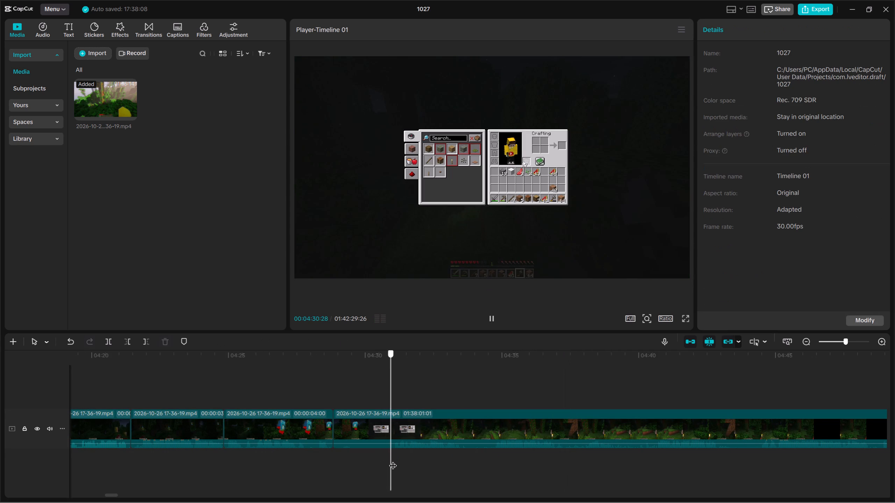
{"action": "left_click_drag", "start_coordinate": [393, 460], "coordinate": [394, 460]}
{"action": "left_click_drag", "start_coordinate": [430, 464], "coordinate": [434, 414]}
{"action": "left_click", "coordinate": [129, 340]}
{"action": "key", "text": "space"}
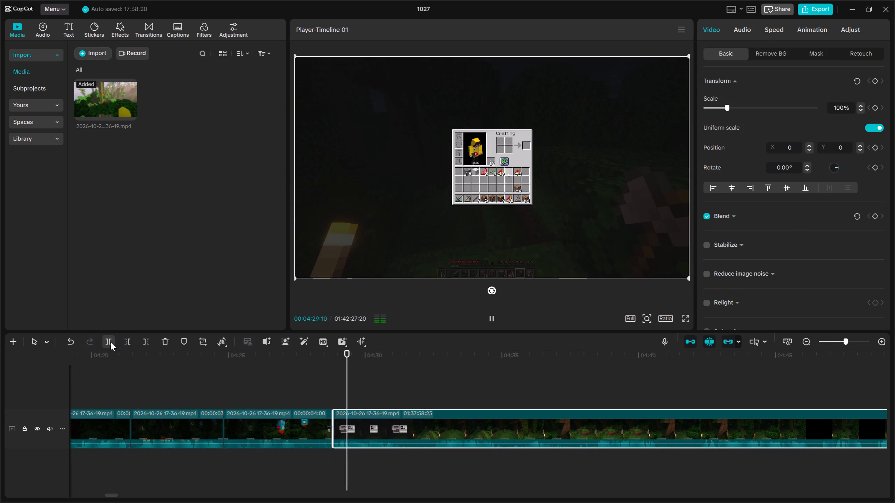
Split the last clip at 04:31:07 and trim about 1 second from the start of the remaining part.
{"action": "key", "text": "space"}
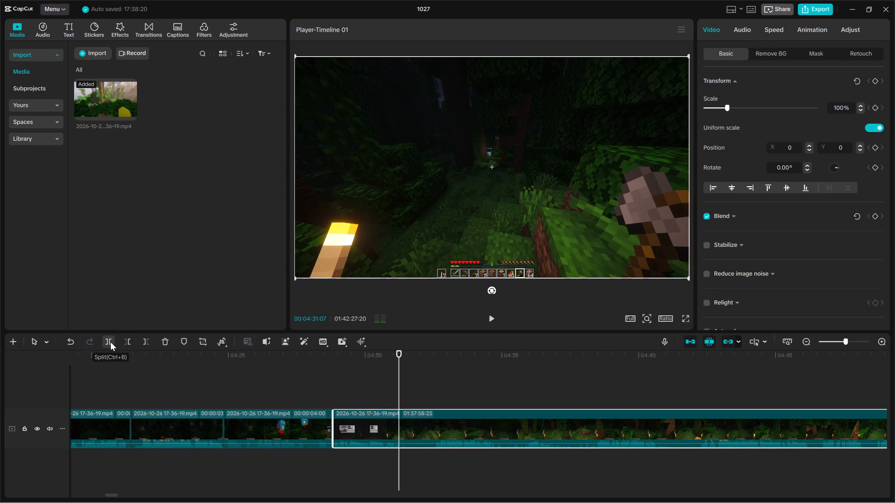
{"action": "left_click", "coordinate": [110, 342]}
{"action": "key", "text": "space"}
{"action": "left_click", "coordinate": [127, 342]}
{"action": "key", "text": "space"}
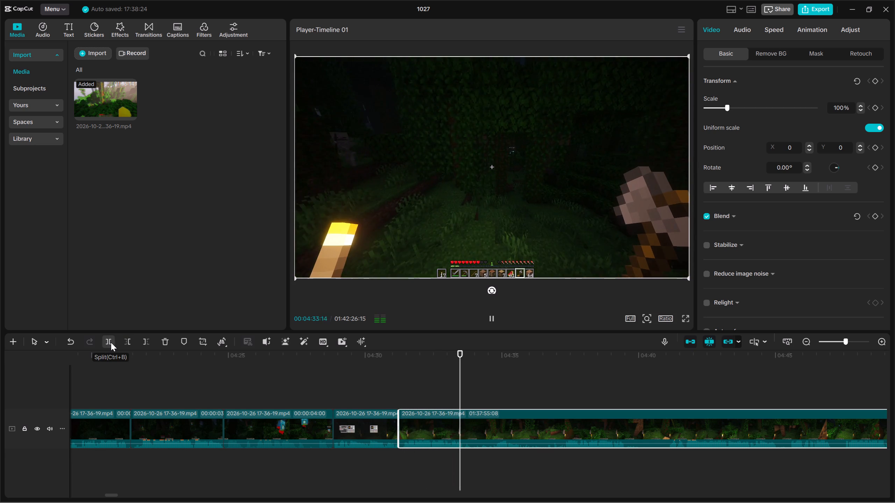
Split the last clip at 04:33:21.
{"action": "key", "text": "space"}
{"action": "left_click", "coordinate": [111, 342]}
Look over the remaining uncut footage after 04:33:21 on the timeline.
{"action": "key", "text": "Menu"}
{"action": "scroll", "coordinate": [600, 437], "scroll_direction": "down", "scroll_amount": 8}
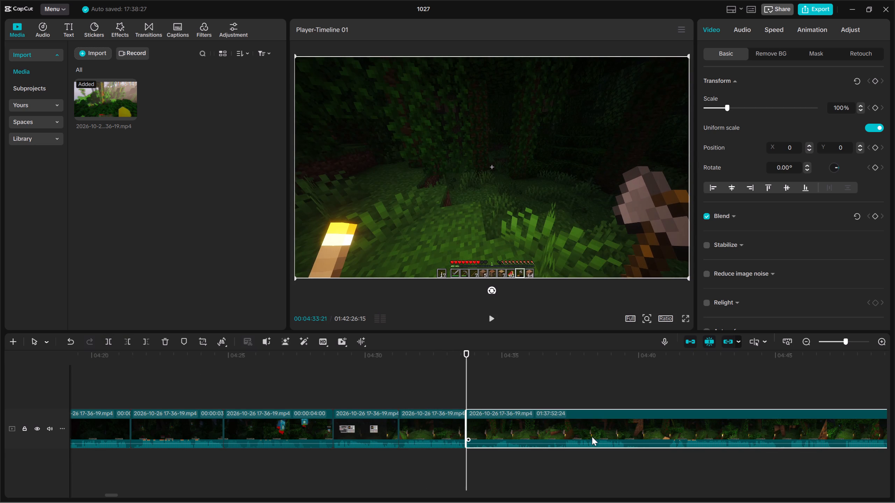
{"action": "scroll", "coordinate": [559, 431], "scroll_direction": "down", "scroll_amount": 6, "text": "ctrl"}
{"action": "scroll", "coordinate": [428, 432], "scroll_direction": "down", "scroll_amount": 13, "text": "ctrl"}
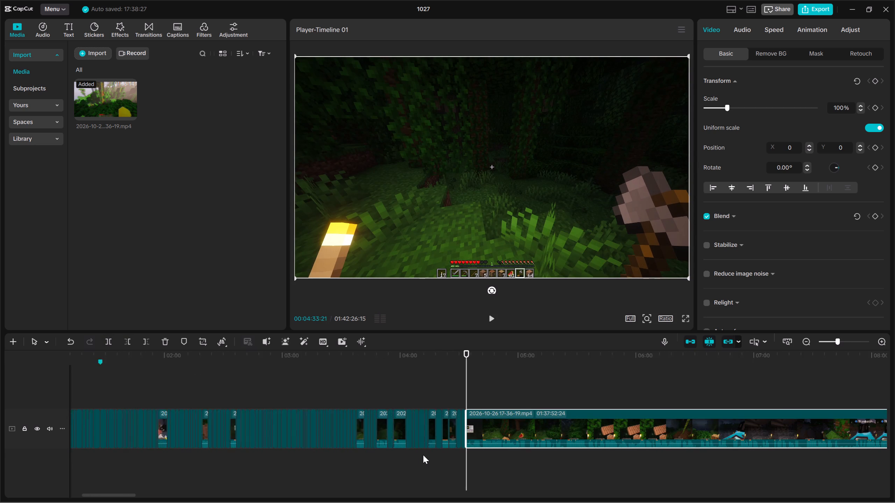
{"action": "scroll", "coordinate": [423, 455], "scroll_direction": "down", "scroll_amount": 9, "text": "ctrl"}
{"action": "scroll", "coordinate": [435, 445], "scroll_direction": "up", "scroll_amount": 10, "text": "ctrl"}
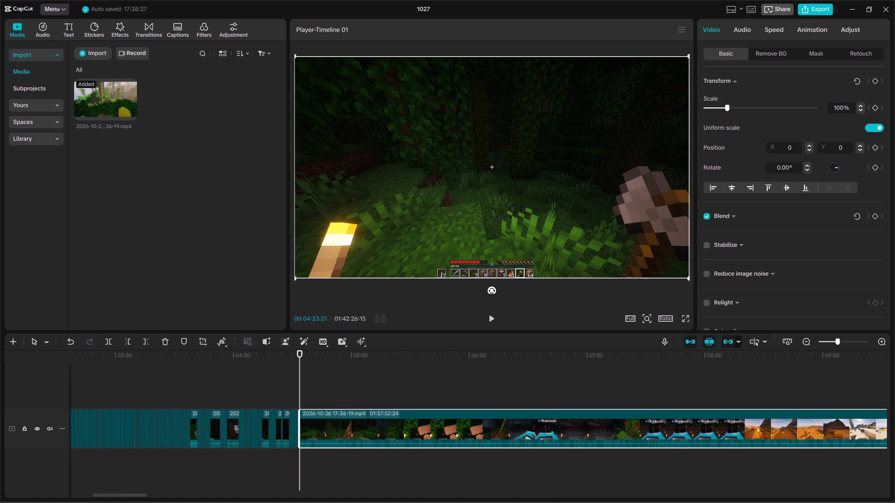
Switch to Discord.
{"action": "left_click", "coordinate": [577, 487]}
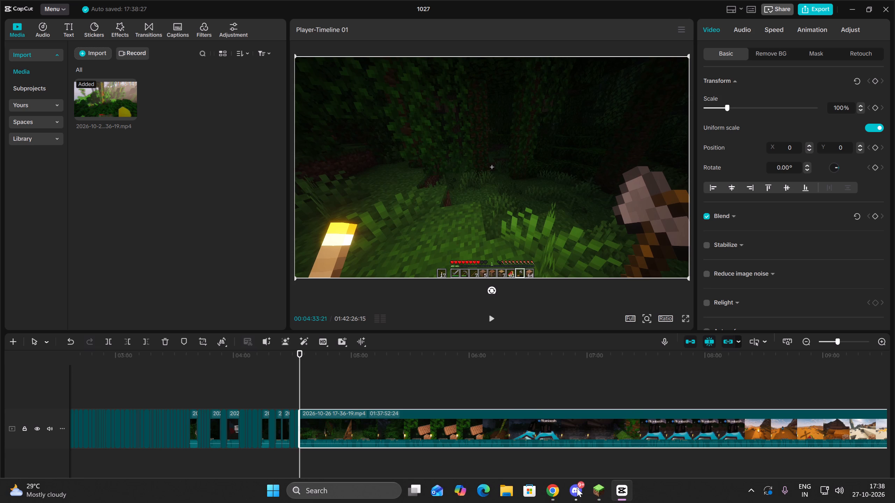
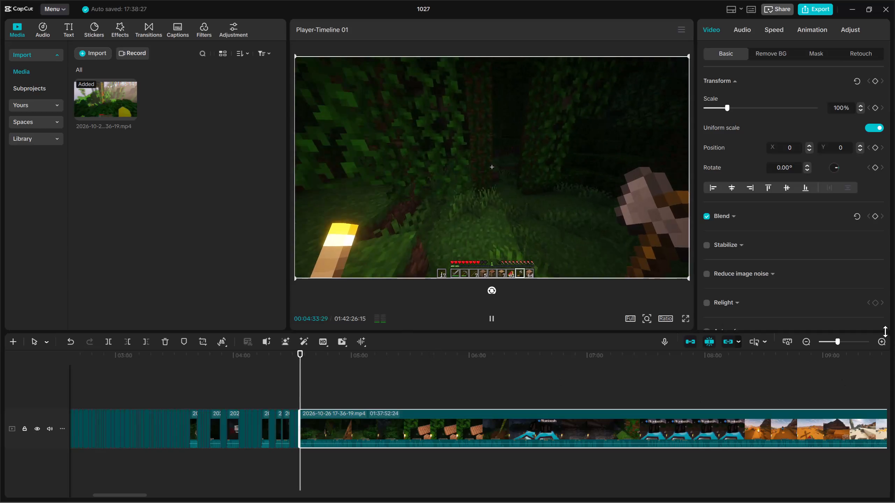
Review the uncut footage from 04:33:21 to about 05:07 to find what to remove.
{"action": "left_click", "coordinate": [884, 339]}
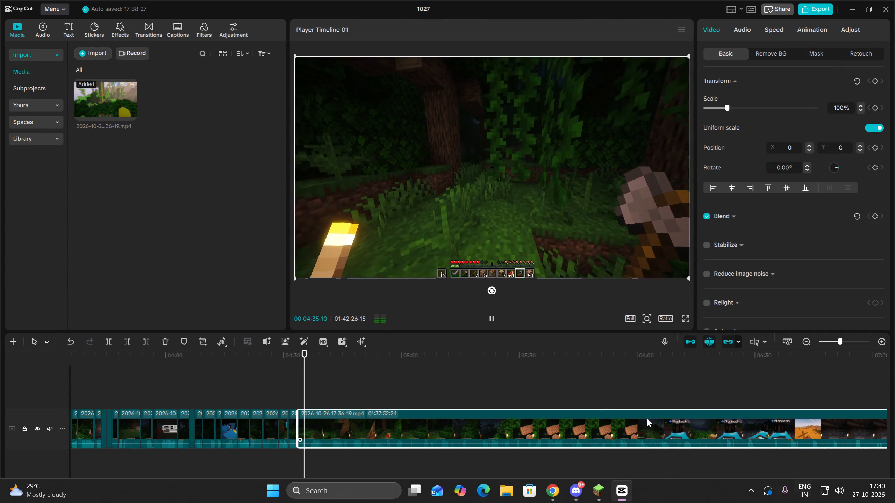
{"action": "double_click", "coordinate": [880, 342]}
{"action": "key", "text": "Up"}
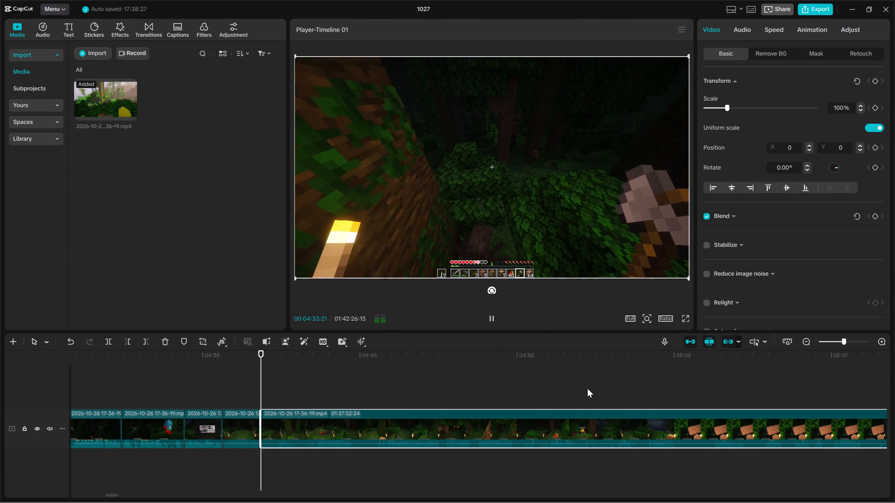
{"action": "key", "text": "Up"}
{"action": "key", "text": "space"}
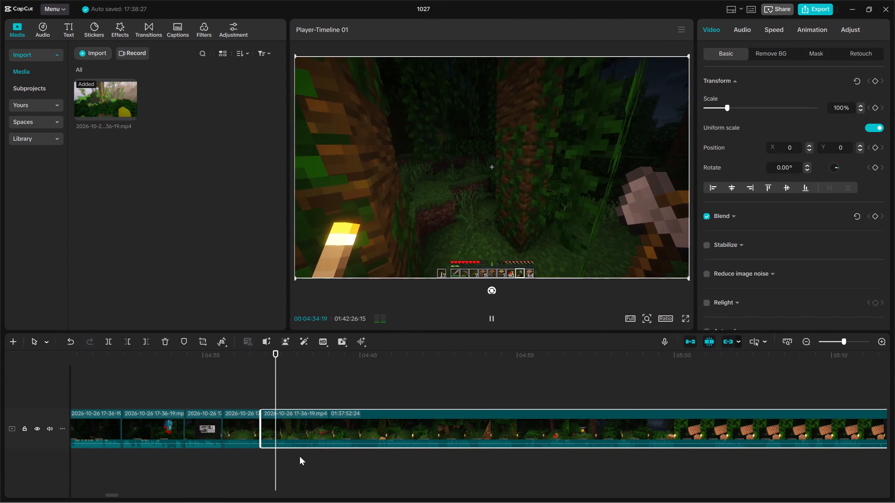
{"action": "left_click", "coordinate": [314, 453]}
{"action": "key", "text": "space"}
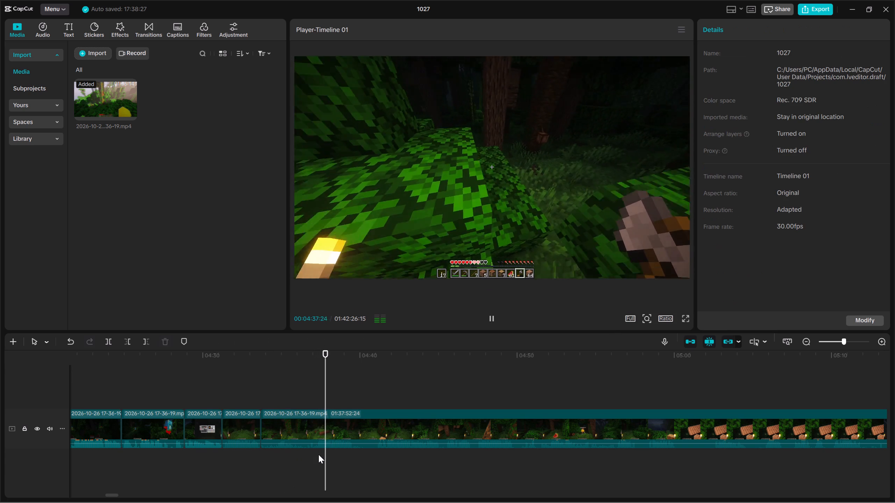
{"action": "left_click", "coordinate": [375, 456]}
{"action": "key", "text": "space"}
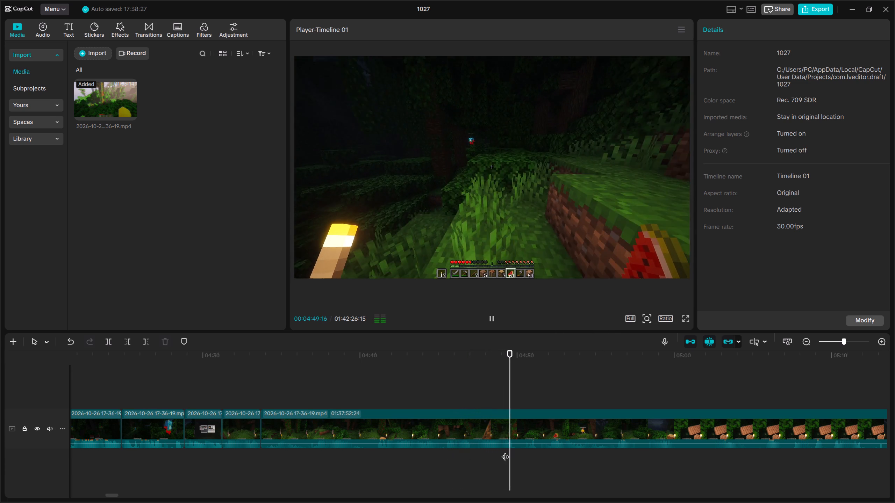
{"action": "left_click", "coordinate": [650, 452]}
{"action": "key", "text": "space"}
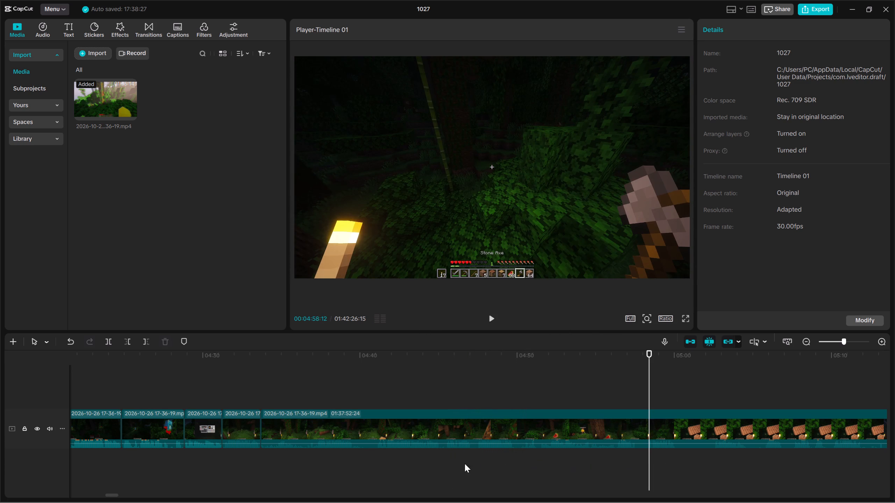
{"action": "key", "text": "space"}
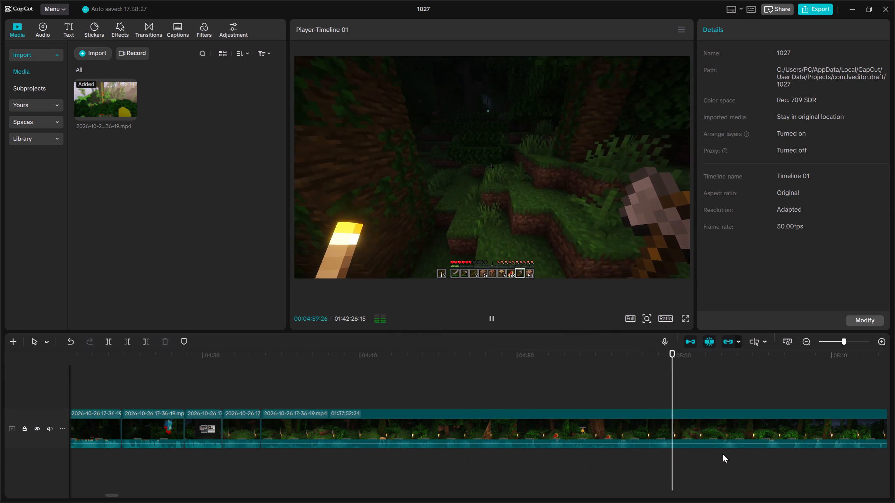
{"action": "left_click", "coordinate": [709, 453]}
{"action": "key", "text": "space"}
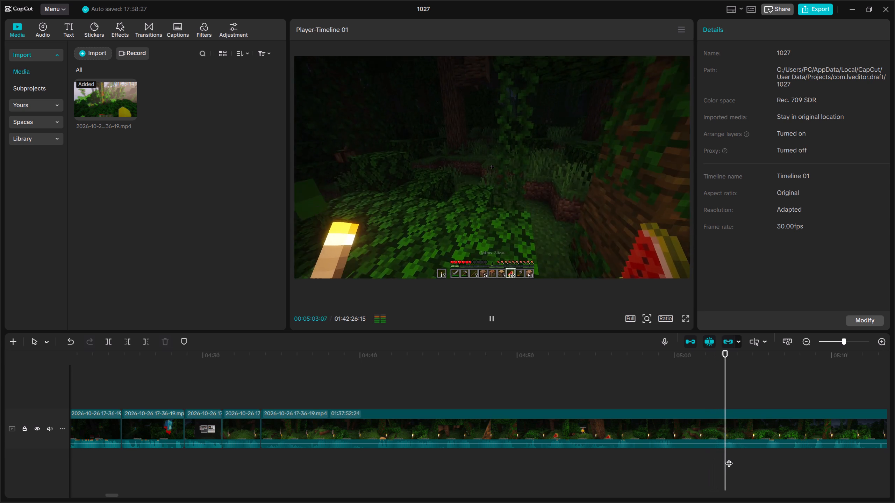
{"action": "scroll", "coordinate": [734, 464], "scroll_direction": "down", "scroll_amount": 15, "text": "ctrl"}
{"action": "scroll", "coordinate": [679, 468], "scroll_direction": "down", "scroll_amount": 2}
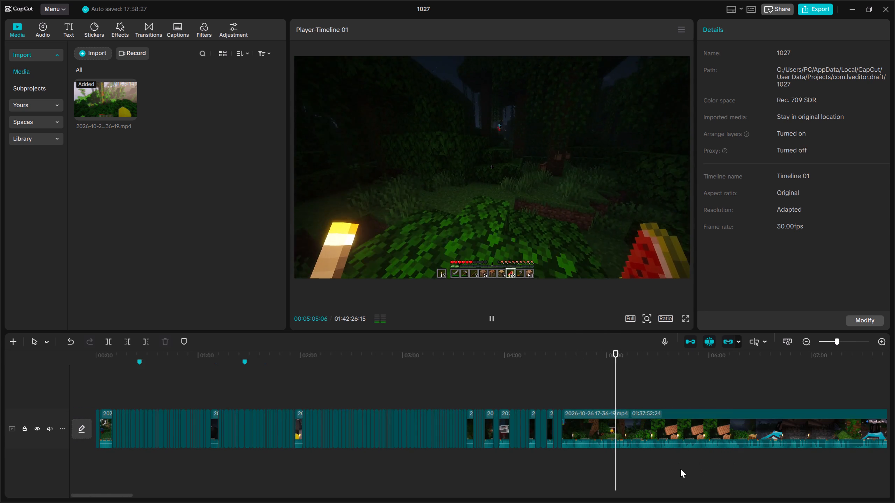
{"action": "scroll", "coordinate": [718, 472], "scroll_direction": "up", "scroll_amount": 5, "text": "ctrl"}
{"action": "left_click_drag", "start_coordinate": [743, 379], "coordinate": [892, 367]}
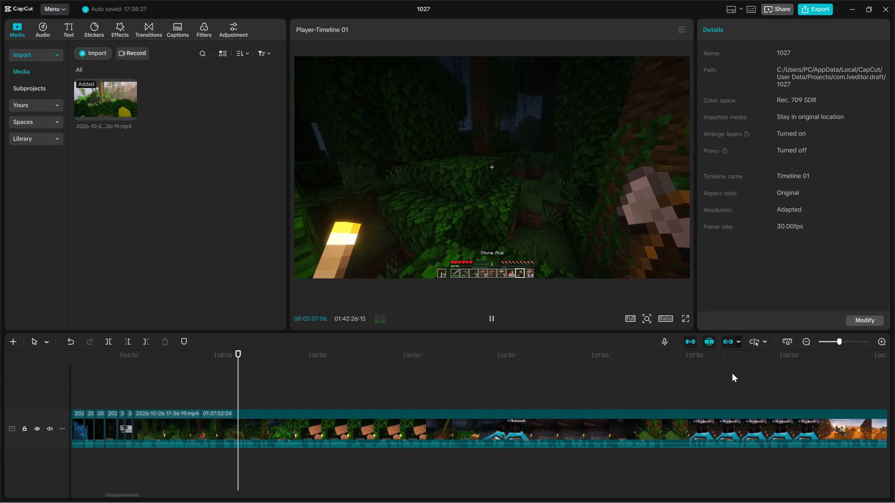
{"action": "scroll", "coordinate": [270, 452], "scroll_direction": "up", "scroll_amount": 4, "text": "ctrl"}
Trim about 7 seconds from the start of the long last clip that begins at 04:33:21.
{"action": "key", "text": "Up"}
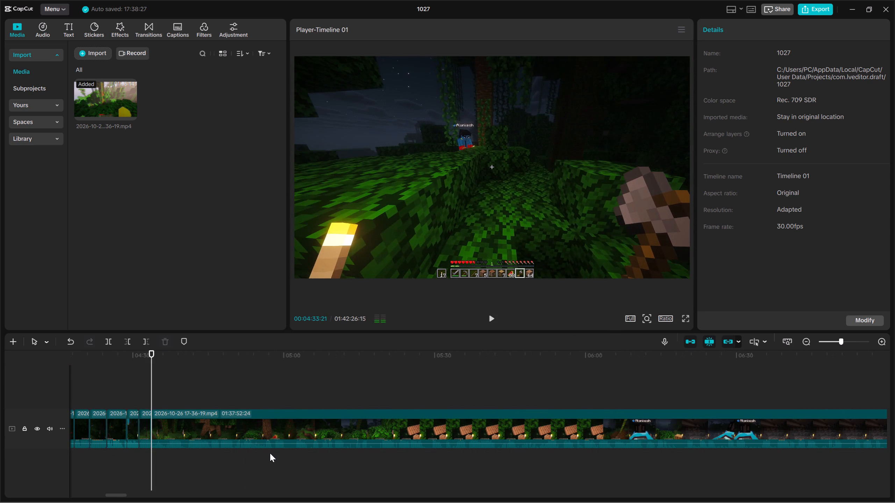
{"action": "key", "text": "Up"}
{"action": "key", "text": "Down"}
{"action": "key", "text": "space"}
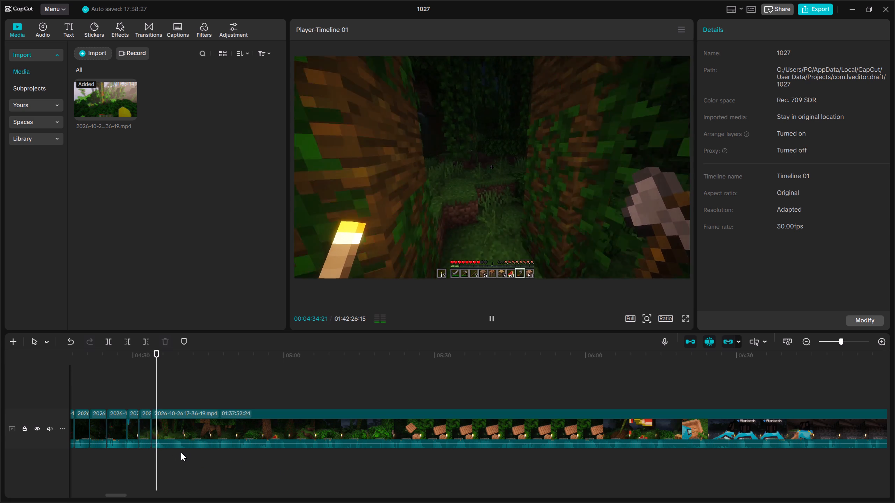
{"action": "left_click_drag", "start_coordinate": [201, 381], "coordinate": [232, 432]}
{"action": "left_click", "coordinate": [185, 456]}
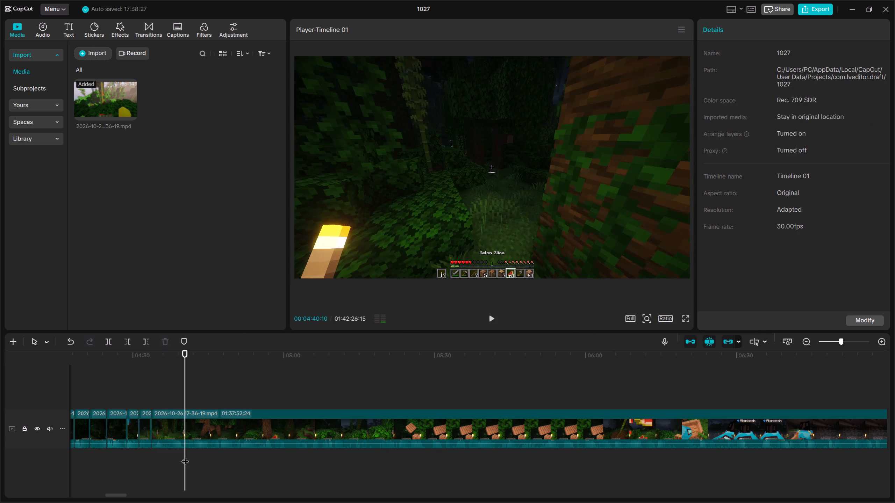
{"action": "key", "text": "space"}
{"action": "key", "text": "space"}
{"action": "left_click_drag", "start_coordinate": [203, 460], "coordinate": [194, 371]}
{"action": "left_click", "coordinate": [128, 339]}
Trim another 9 frames from the start of the last clip, up to 04:34:00.
{"action": "key", "text": "space"}
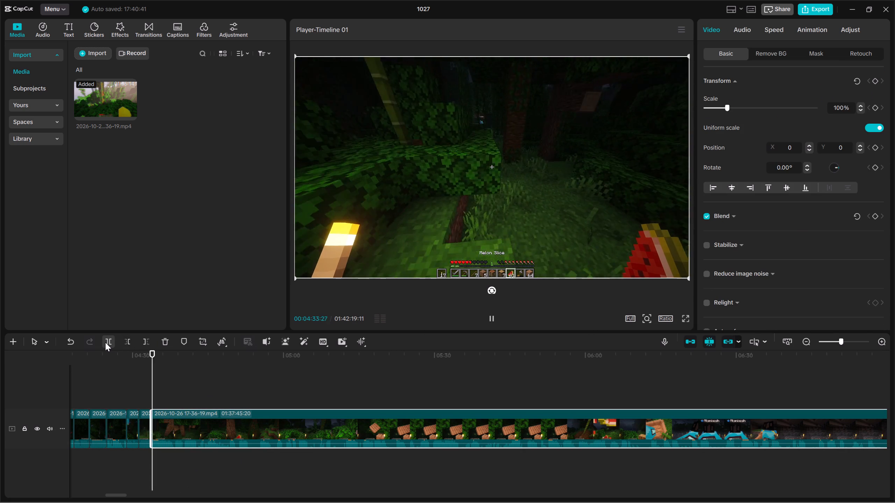
{"action": "double_click", "coordinate": [880, 340]}
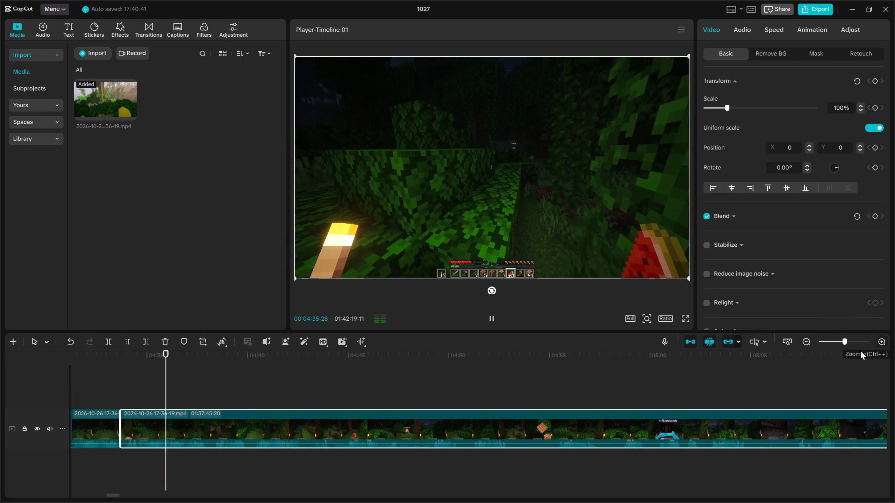
{"action": "key", "text": "Up"}
{"action": "key", "text": "space"}
{"action": "key", "text": "space"}
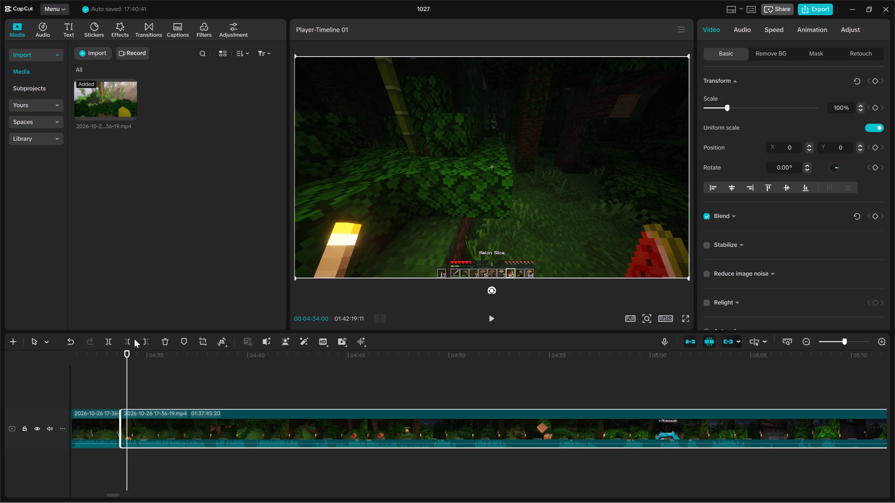
{"action": "left_click", "coordinate": [121, 342]}
Split the last clip around 04:37 and trim about half a second from the start of the remaining part.
{"action": "key", "text": "space"}
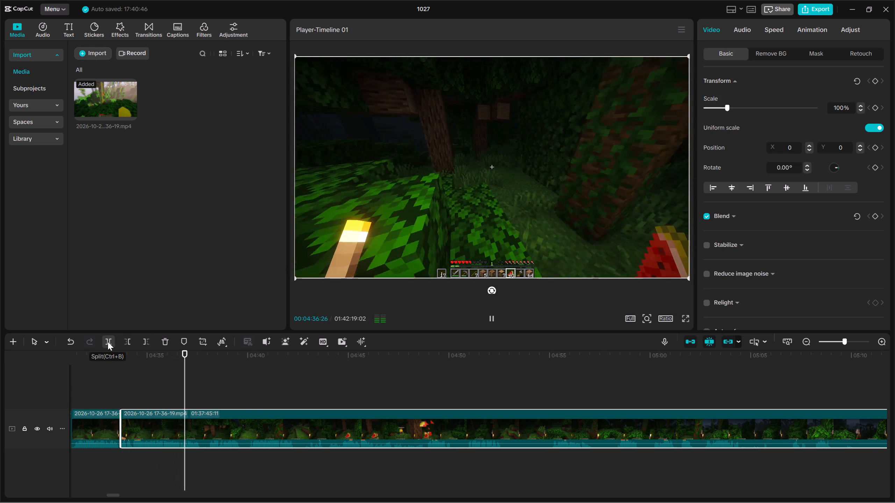
{"action": "key", "text": "space"}
{"action": "left_click", "coordinate": [108, 342]}
{"action": "key", "text": "space"}
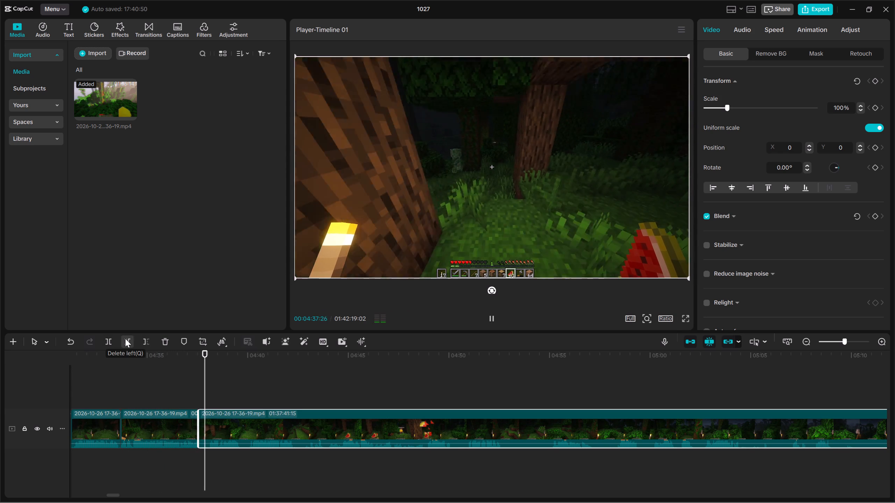
{"action": "left_click", "coordinate": [125, 338]}
Split the last clip at 04:39:03 and trim about 12 frames from the start of the remaining part.
{"action": "key", "text": "space"}
{"action": "key", "text": "space"}
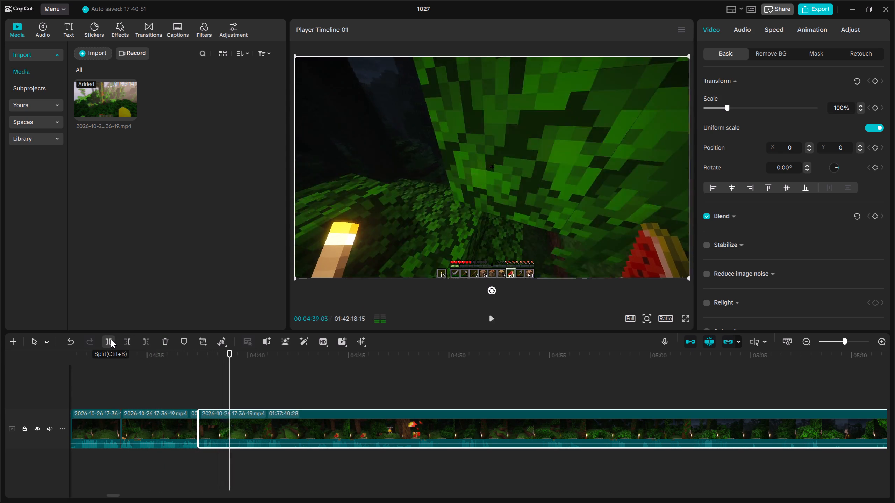
{"action": "left_click", "coordinate": [111, 339]}
{"action": "key", "text": "space"}
{"action": "key", "text": "space"}
{"action": "left_click", "coordinate": [130, 340]}
Split the last clip at 04:41:08 and trim about 2 seconds from the start of the remaining part.
{"action": "key", "text": "space"}
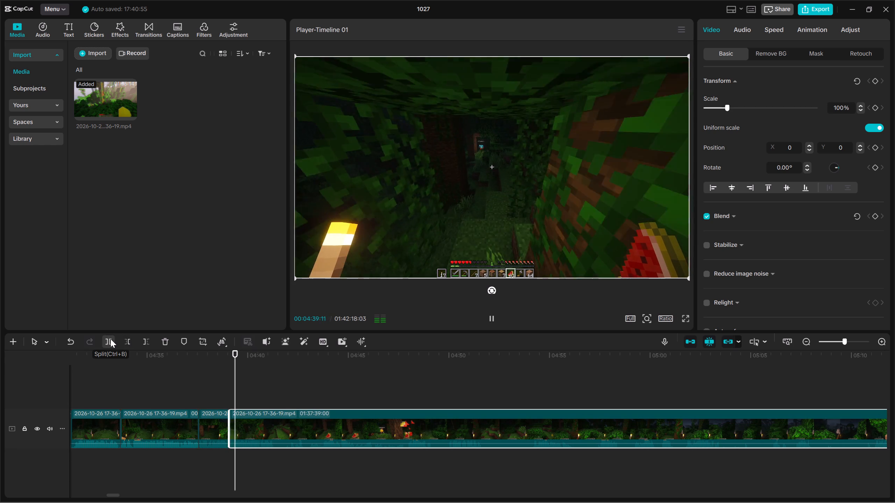
{"action": "key", "text": "space"}
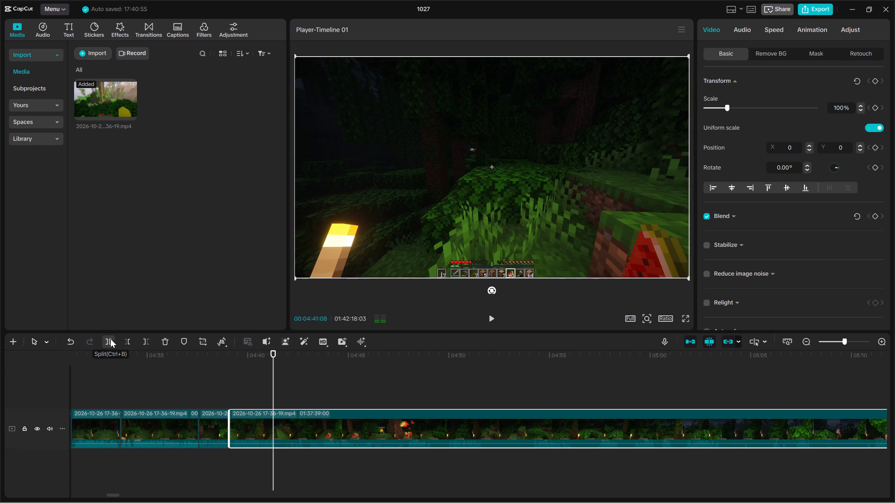
{"action": "left_click", "coordinate": [110, 339]}
{"action": "key", "text": "space"}
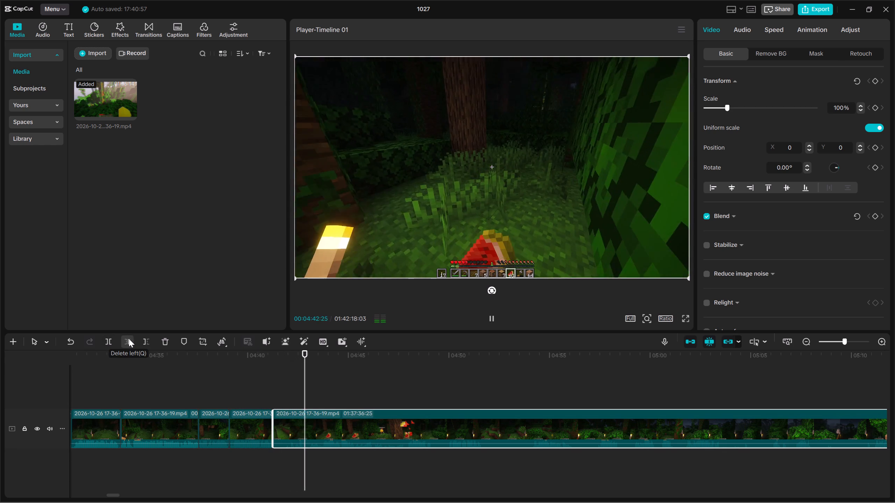
{"action": "left_click", "coordinate": [129, 338]}
Play through the last clip from 04:41:08 and trim about 10.5 seconds more from its start in three cuts.
{"action": "key", "text": "space"}
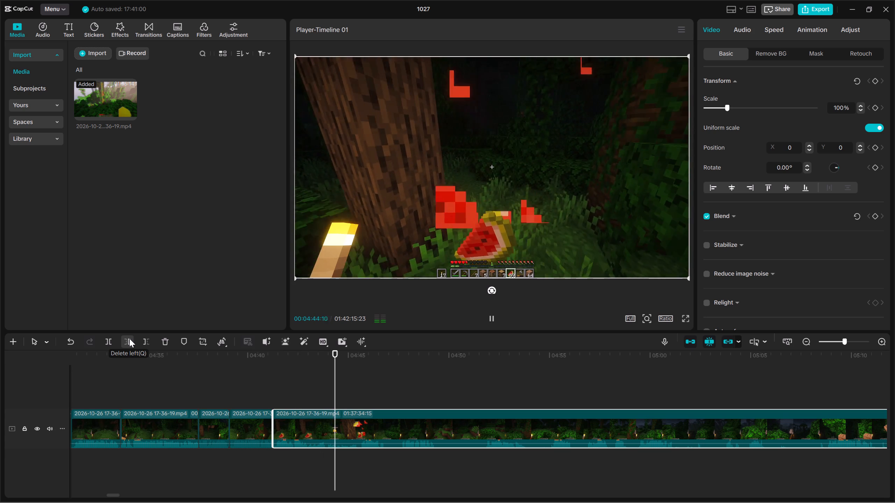
{"action": "left_click", "coordinate": [129, 338]}
{"action": "key", "text": "space"}
{"action": "key", "text": "space"}
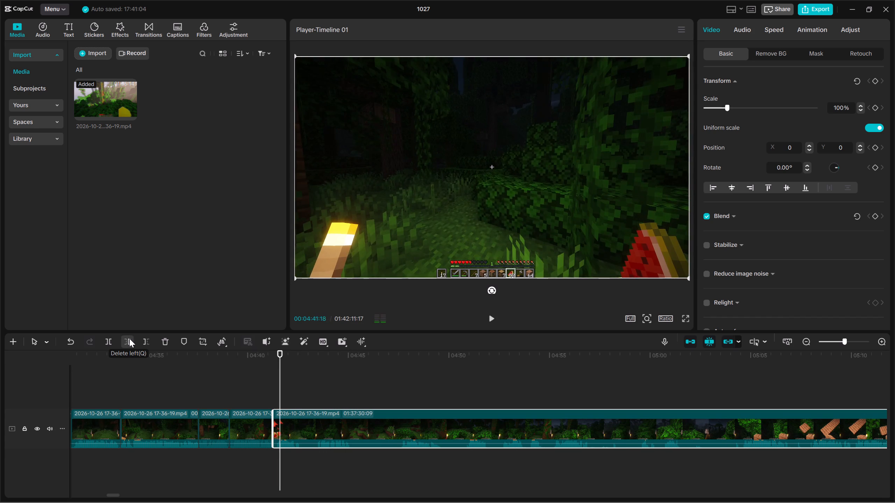
{"action": "key", "text": "space"}
{"action": "key", "text": "space"}
{"action": "left_click", "coordinate": [130, 340]}
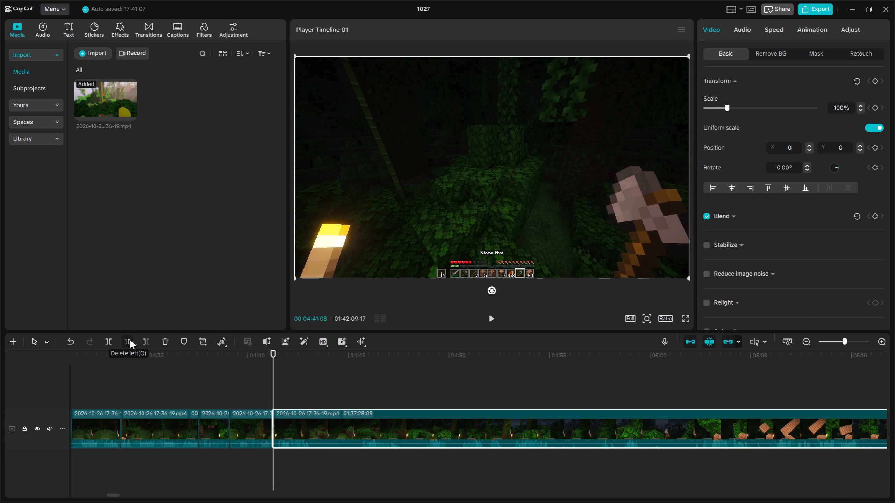
{"action": "key", "text": "space"}
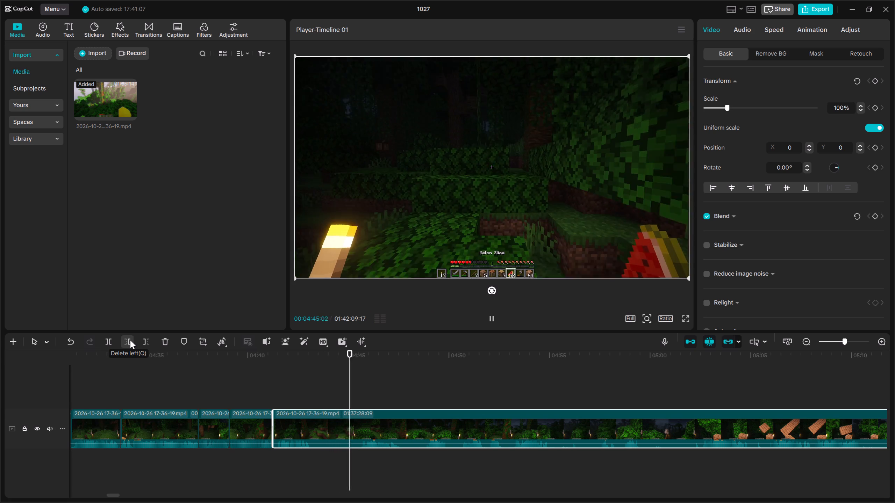
{"action": "left_click", "coordinate": [130, 340]}
Split the last clip about 2 seconds after its 04:41:08 start and delete the short piece before the split.
{"action": "key", "text": "space"}
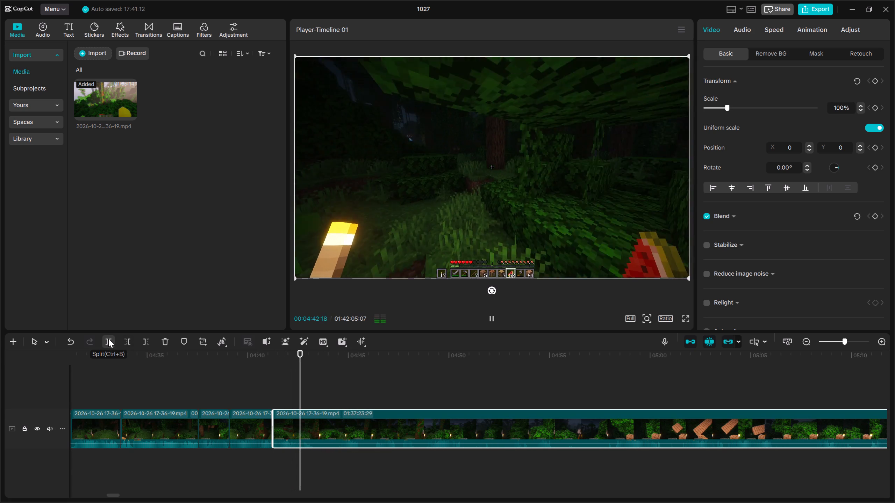
{"action": "key", "text": "space"}
{"action": "left_click", "coordinate": [108, 339]}
{"action": "key", "text": "space"}
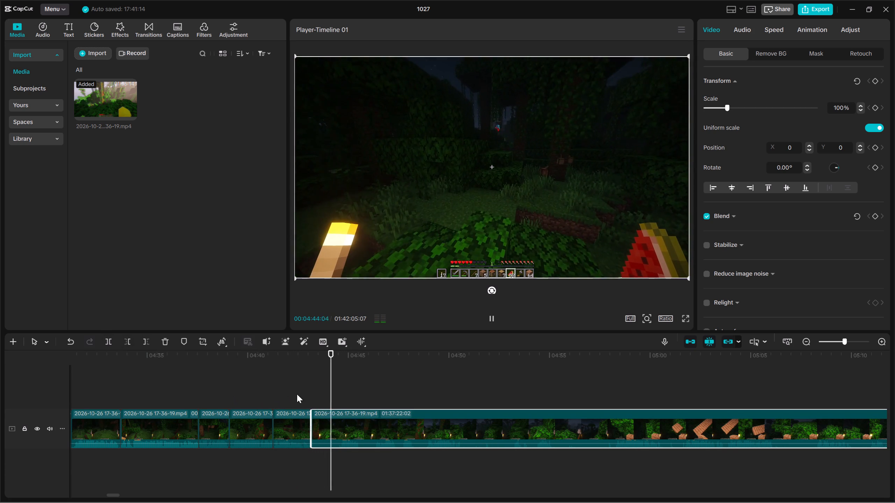
{"action": "left_click_drag", "start_coordinate": [296, 398], "coordinate": [295, 478]}
{"action": "key", "text": "Delete"}
Trim about 15 seconds from the start of the last clip, up to the jungle planks footage at 04:56:08.
{"action": "left_click_drag", "start_coordinate": [302, 448], "coordinate": [301, 455]}
{"action": "key", "text": "space"}
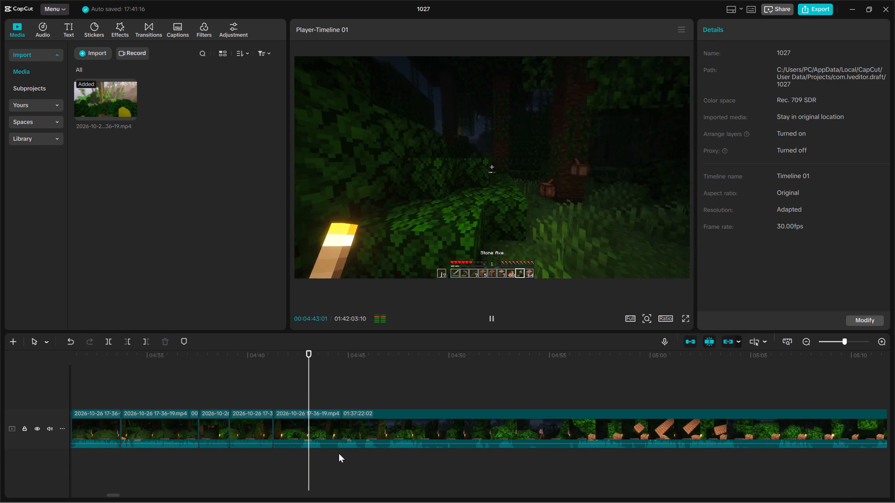
{"action": "left_click", "coordinate": [339, 455]}
{"action": "key", "text": "space"}
{"action": "left_click", "coordinate": [392, 455]}
{"action": "key", "text": "space"}
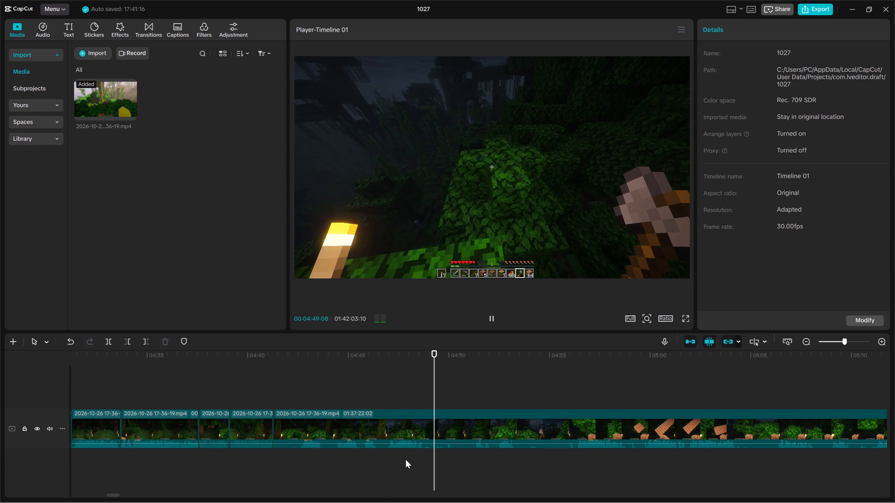
{"action": "left_click", "coordinate": [472, 455]}
{"action": "key", "text": "space"}
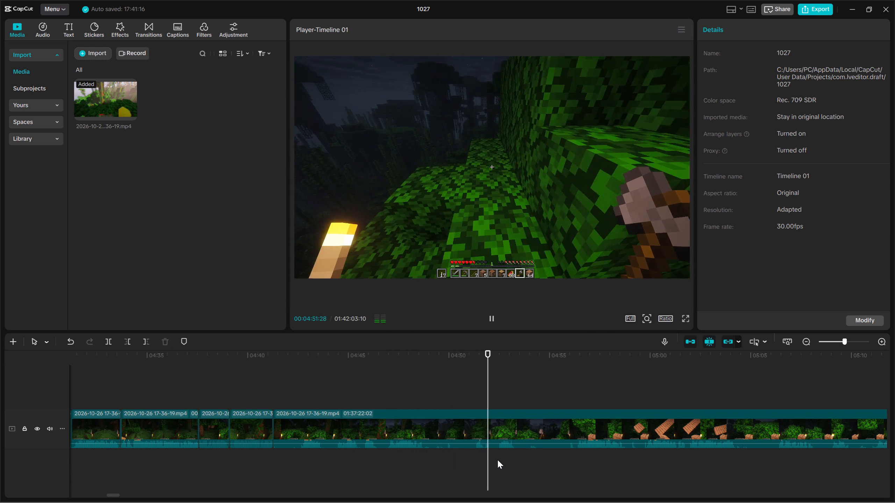
{"action": "left_click", "coordinate": [578, 451]}
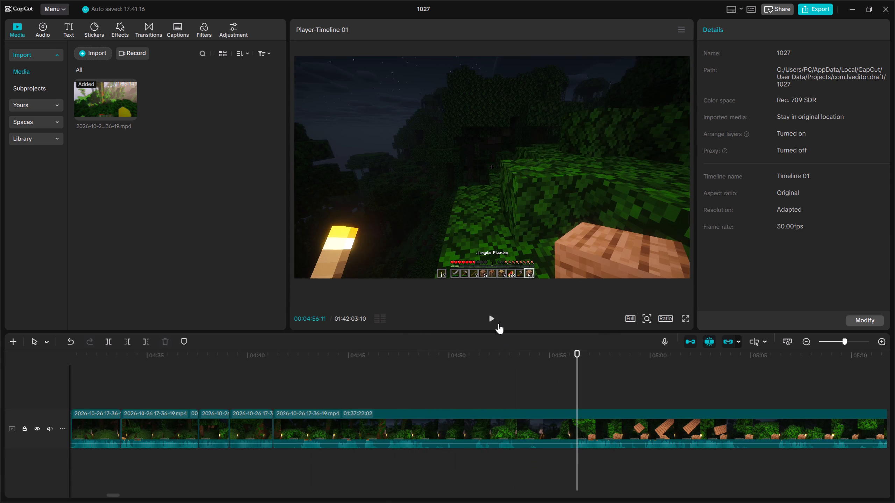
{"action": "left_click", "coordinate": [497, 318]}
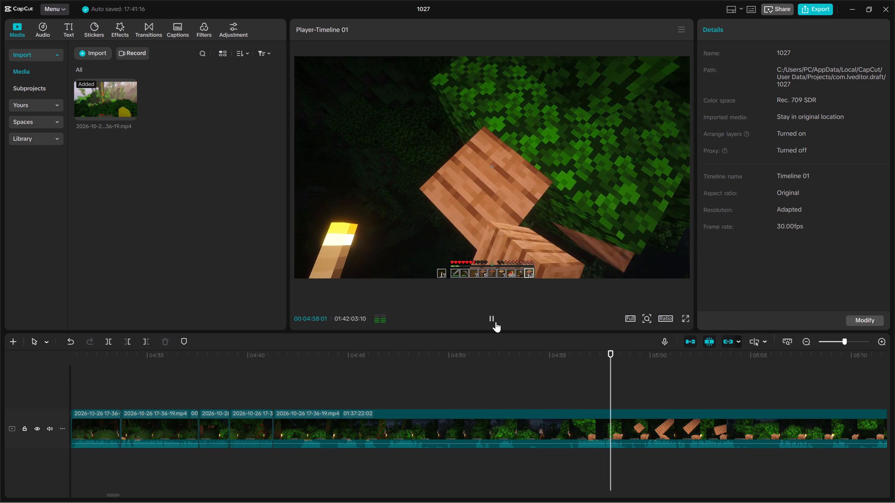
{"action": "double_click", "coordinate": [578, 457]}
{"action": "left_click", "coordinate": [575, 456]}
{"action": "left_click_drag", "start_coordinate": [624, 473], "coordinate": [630, 440]}
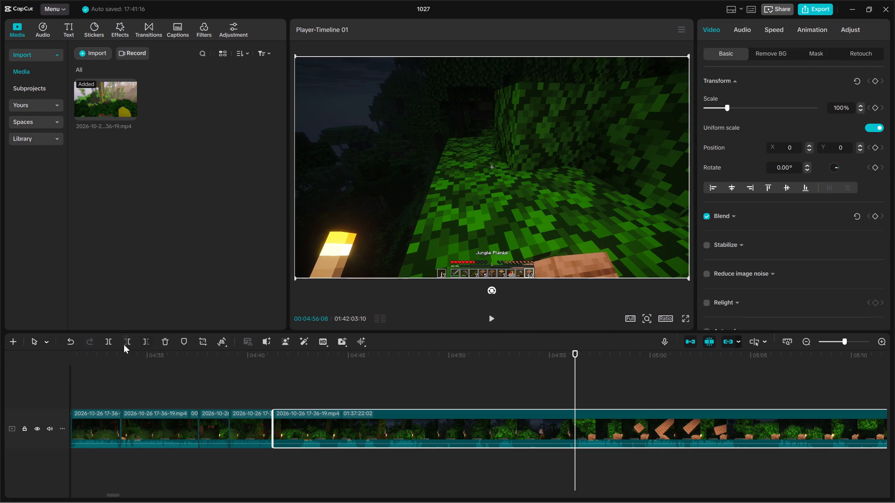
{"action": "left_click", "coordinate": [124, 344]}
{"action": "key", "text": "space"}
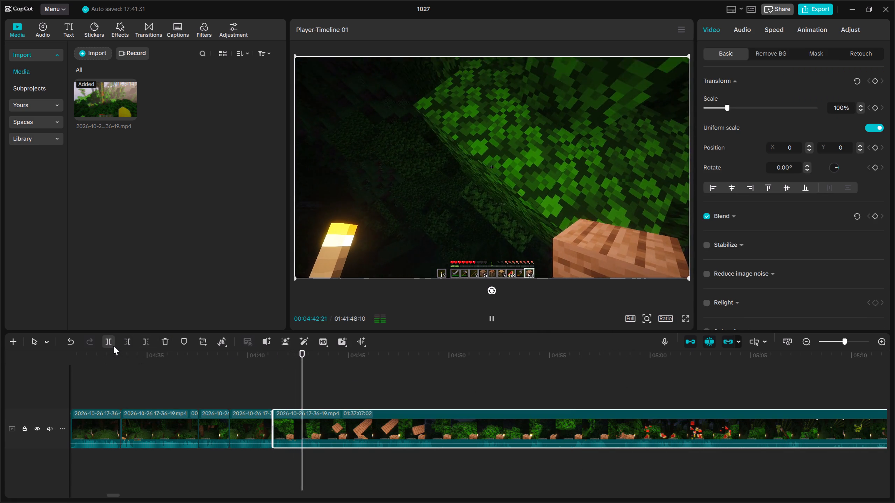
Replay the start of the last clip and add a timeline marker at 04:41:08.
{"action": "key", "text": "space"}
{"action": "key", "text": "Up"}
{"action": "key", "text": "space"}
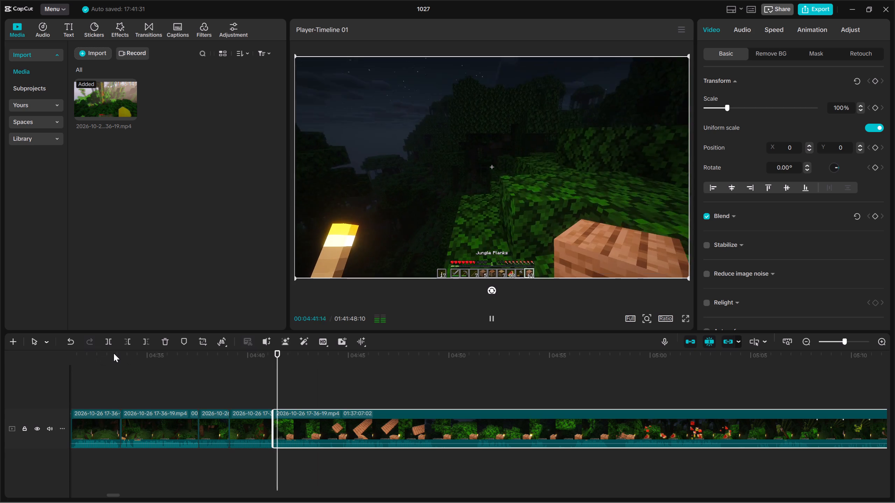
{"action": "key", "text": "Up"}
{"action": "left_click", "coordinate": [296, 398]}
{"action": "key", "text": "Up"}
{"action": "key", "text": "Down"}
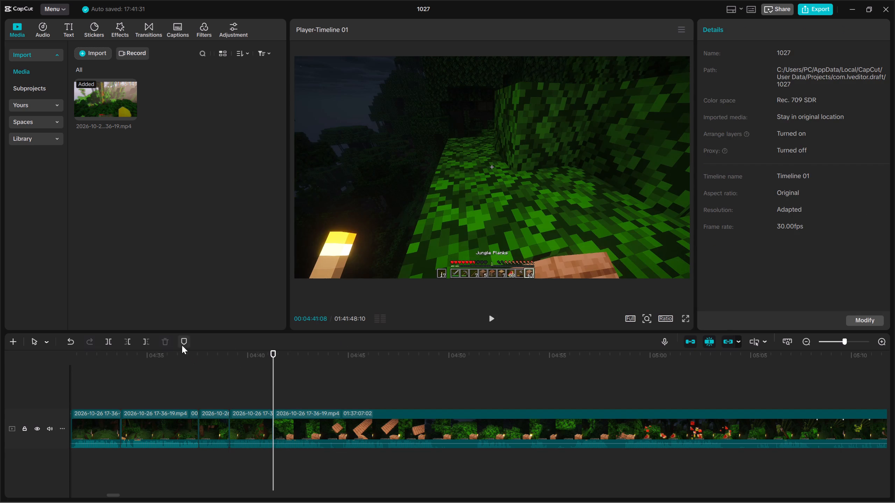
{"action": "left_click", "coordinate": [182, 345]}
Split the last clip at 04:43:18 and trim about 1 second from the start of the remaining part.
{"action": "key", "text": "space"}
{"action": "left_click", "coordinate": [342, 419]}
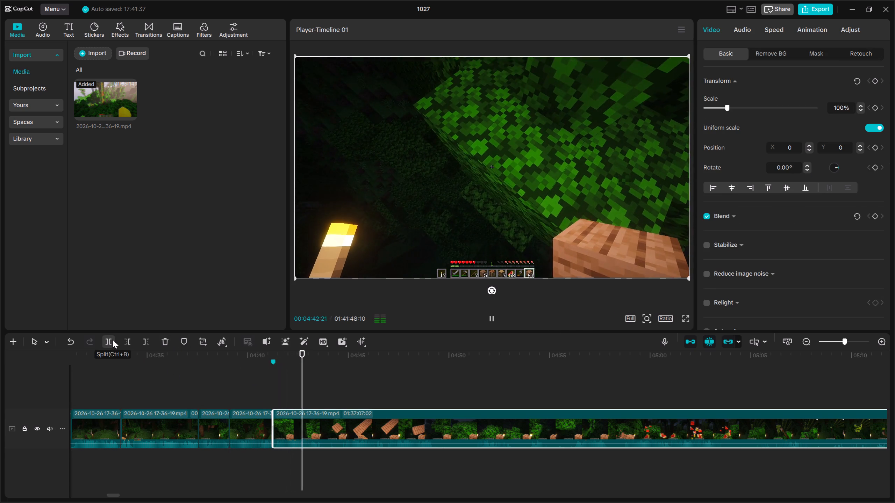
{"action": "key", "text": "space"}
{"action": "left_click", "coordinate": [113, 340]}
{"action": "key", "text": "space"}
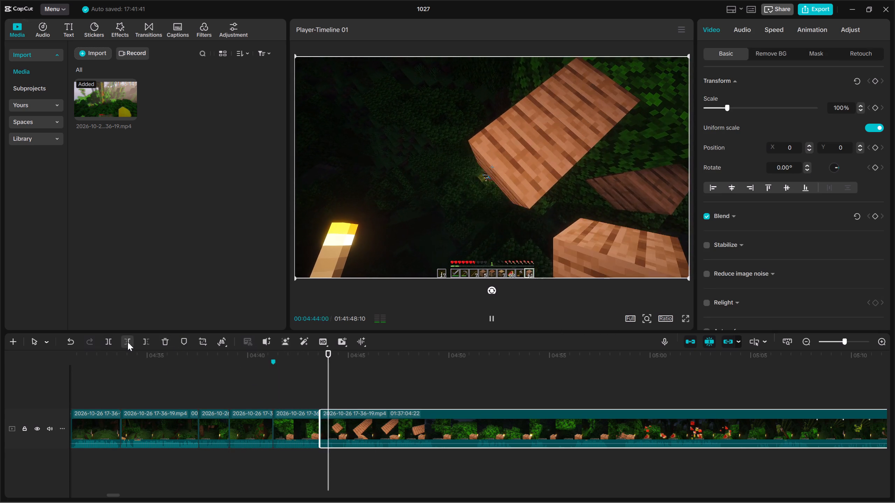
{"action": "left_click", "coordinate": [128, 342]}
{"action": "key", "text": "space"}
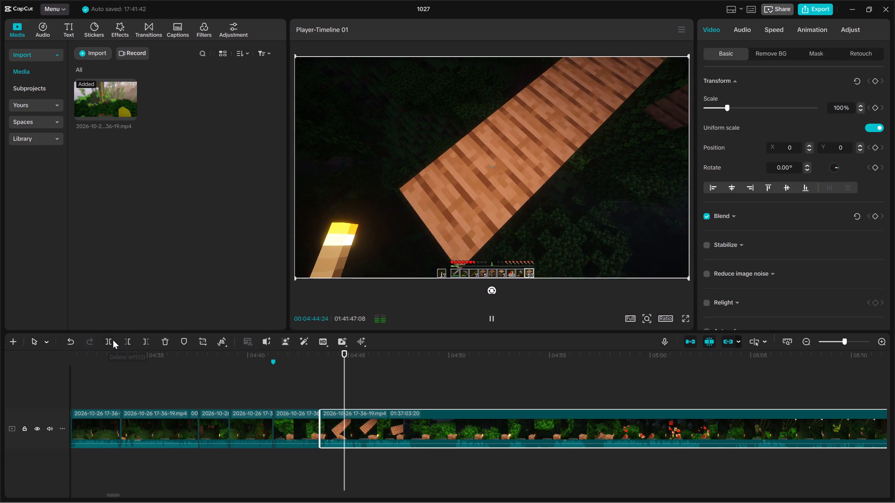
Split the last clip at 04:48:06 and trim about 2 seconds from the start of the remaining part.
{"action": "key", "text": "space"}
{"action": "key", "text": "space"}
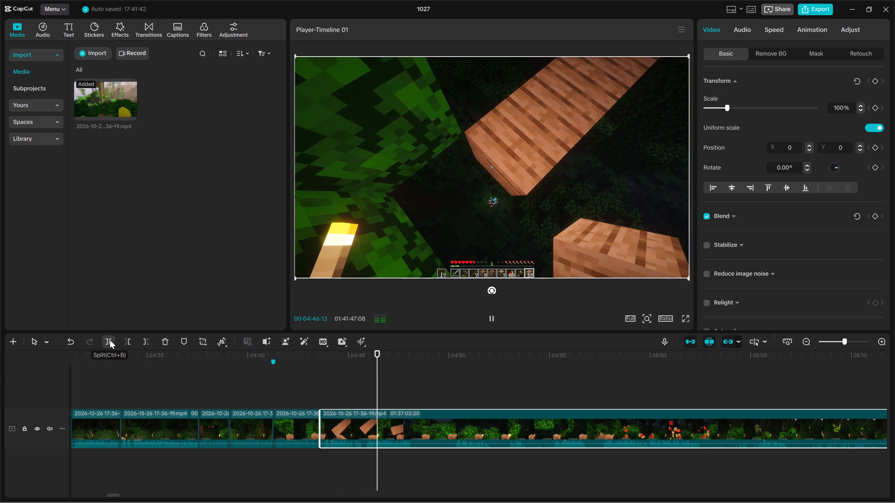
{"action": "key", "text": "space"}
{"action": "left_click", "coordinate": [110, 340]}
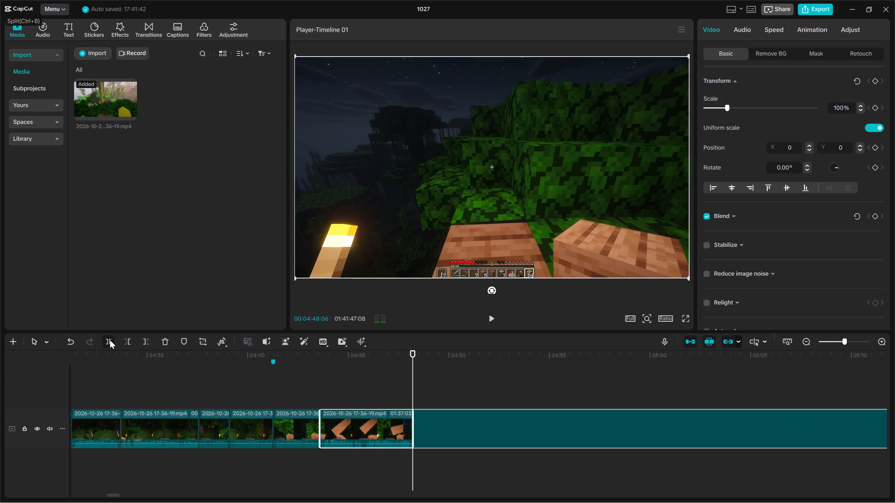
{"action": "key", "text": "space"}
{"action": "left_click", "coordinate": [132, 341]}
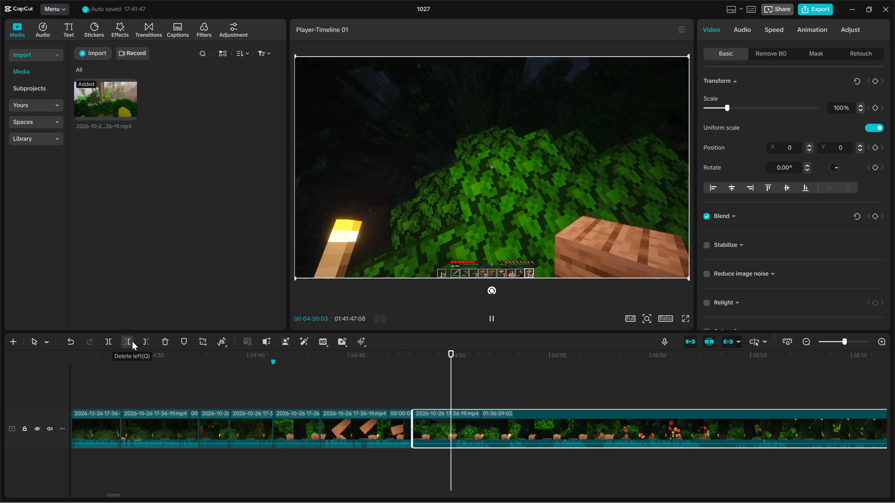
{"action": "key", "text": "space"}
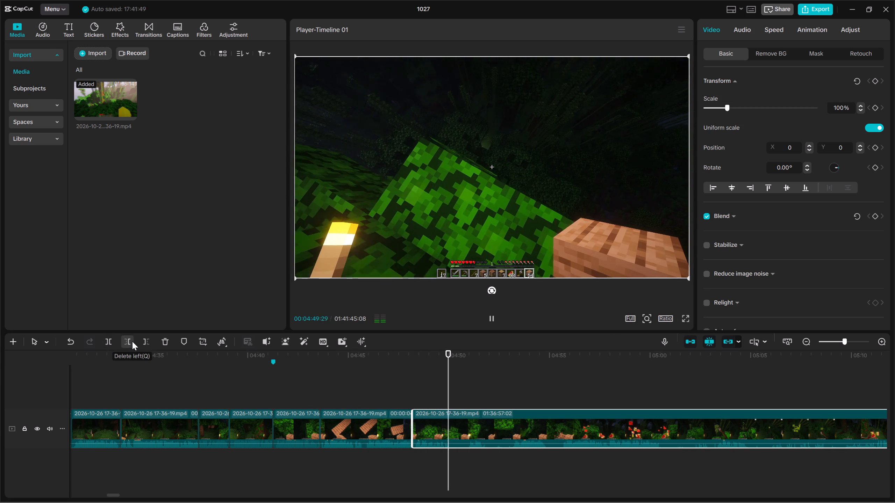
Split the last clip at 04:50:02 and trim about 3 seconds from the start of the remaining part in two cuts.
{"action": "key", "text": "space"}
{"action": "left_click", "coordinate": [110, 341]}
{"action": "key", "text": "space"}
{"action": "left_click", "coordinate": [132, 340]}
{"action": "key", "text": "space"}
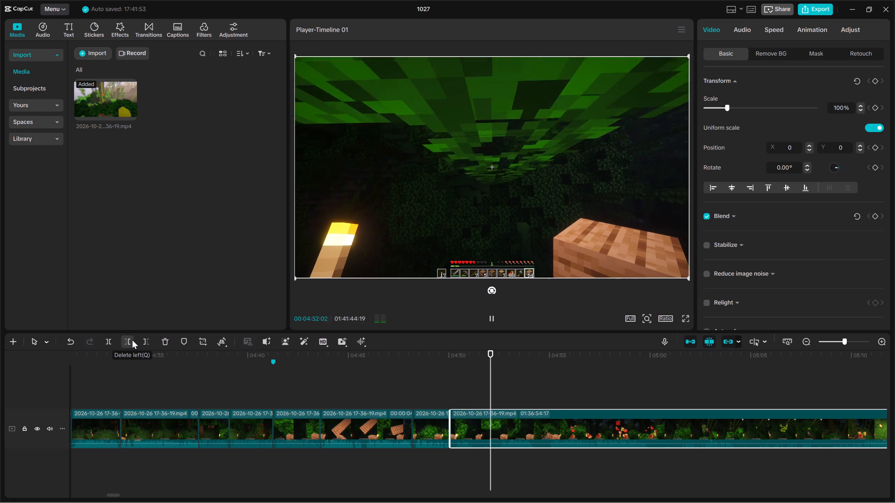
{"action": "key", "text": "space"}
{"action": "left_click", "coordinate": [132, 340]}
{"action": "key", "text": "space"}
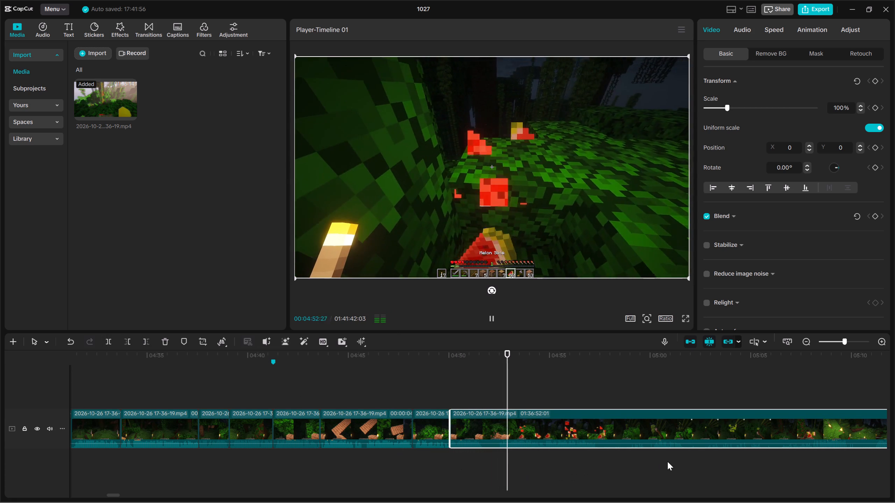
Sample the uncut footage of the last clip at several points up to about 07:17 to see what comes next.
{"action": "key", "text": "Menu"}
{"action": "scroll", "coordinate": [701, 468], "scroll_direction": "down", "scroll_amount": 8}
{"action": "scroll", "coordinate": [708, 471], "scroll_direction": "down", "scroll_amount": 9, "text": "ctrl"}
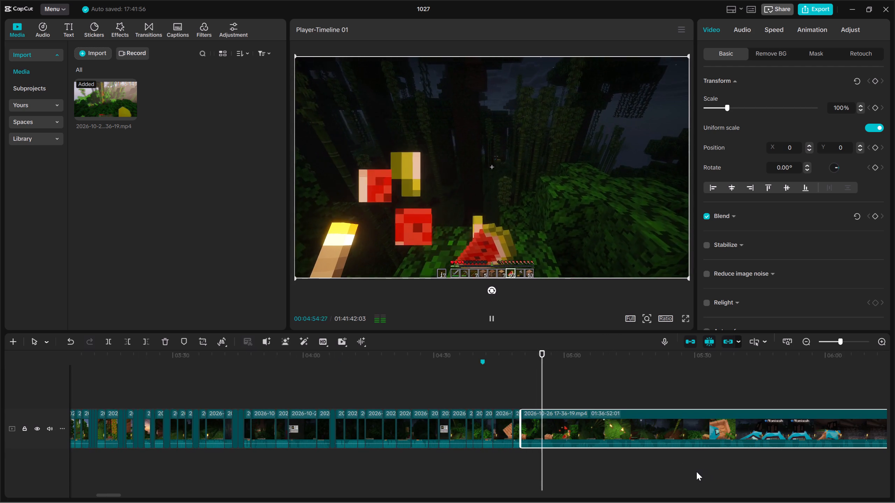
{"action": "scroll", "coordinate": [696, 472], "scroll_direction": "down", "scroll_amount": 4, "text": "ctrl"}
{"action": "left_click", "coordinate": [685, 472]}
{"action": "key", "text": "space"}
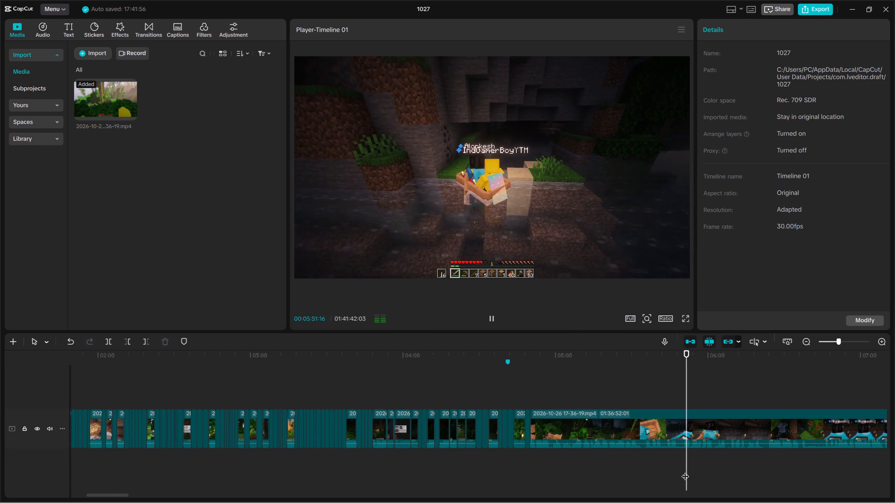
{"action": "left_click", "coordinate": [636, 460]}
{"action": "key", "text": "space"}
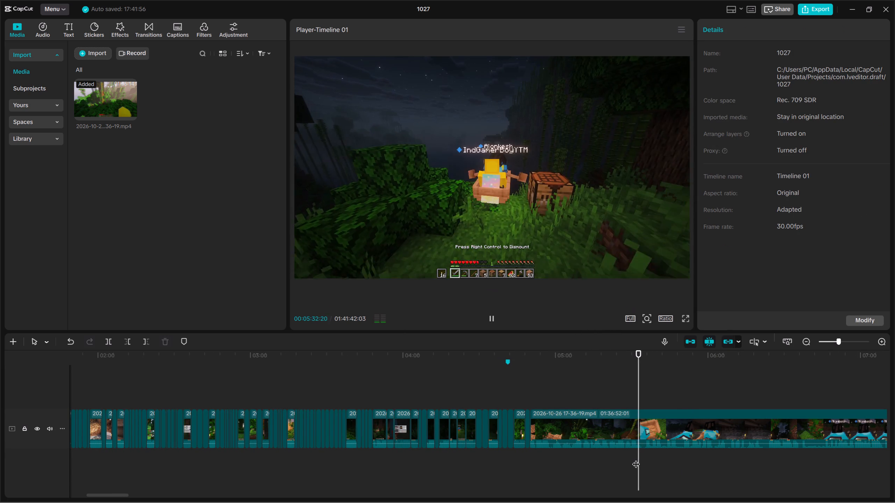
{"action": "left_click", "coordinate": [656, 457]}
{"action": "key", "text": "space"}
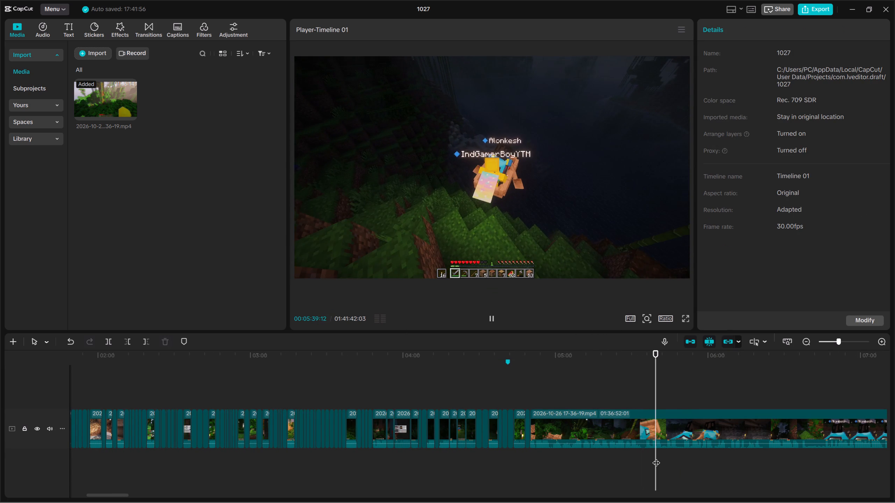
{"action": "key", "text": "space"}
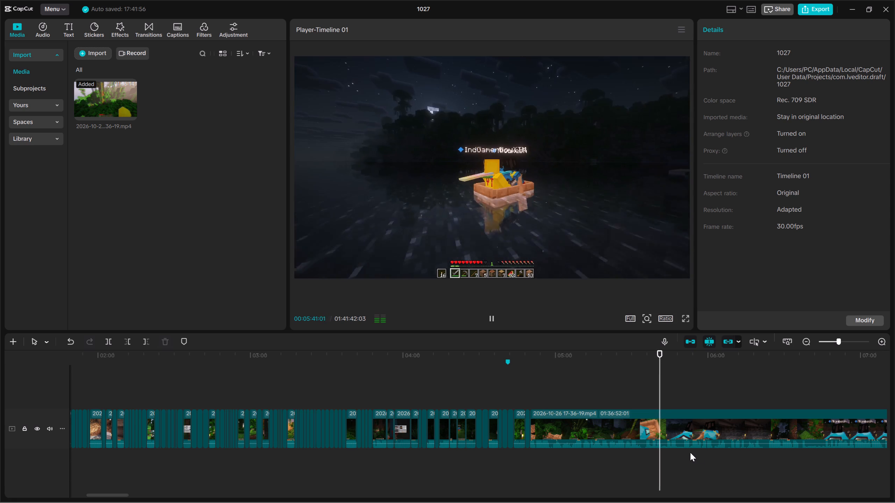
{"action": "left_click", "coordinate": [677, 451]}
{"action": "key", "text": "space"}
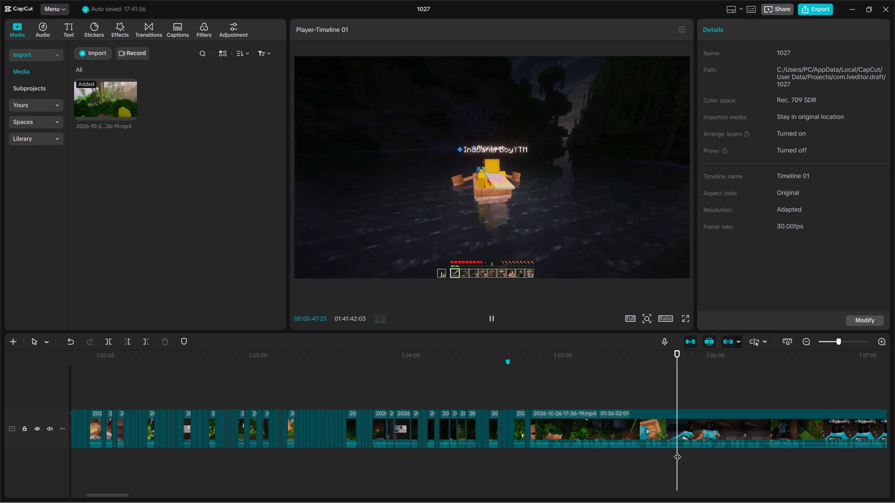
{"action": "left_click", "coordinate": [725, 452]}
{"action": "key", "text": "space"}
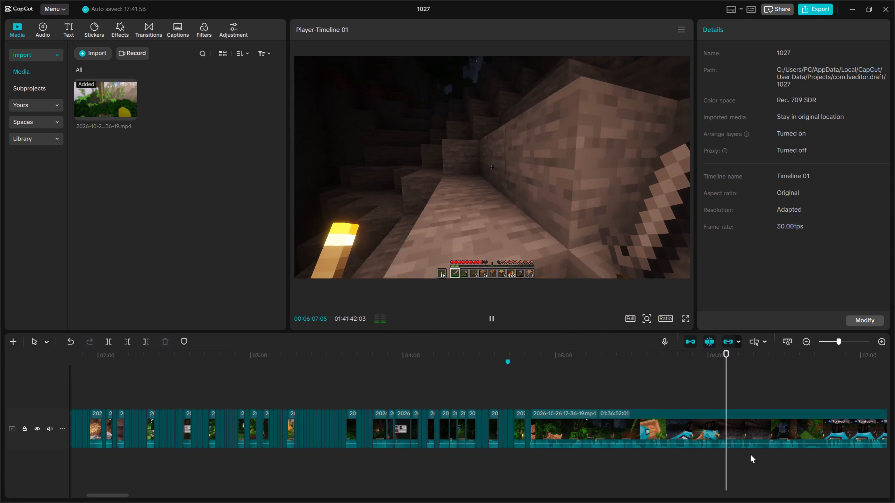
{"action": "left_click", "coordinate": [759, 460]}
{"action": "key", "text": "space"}
{"action": "left_click", "coordinate": [765, 462]}
{"action": "key", "text": "space"}
{"action": "key", "text": "space"}
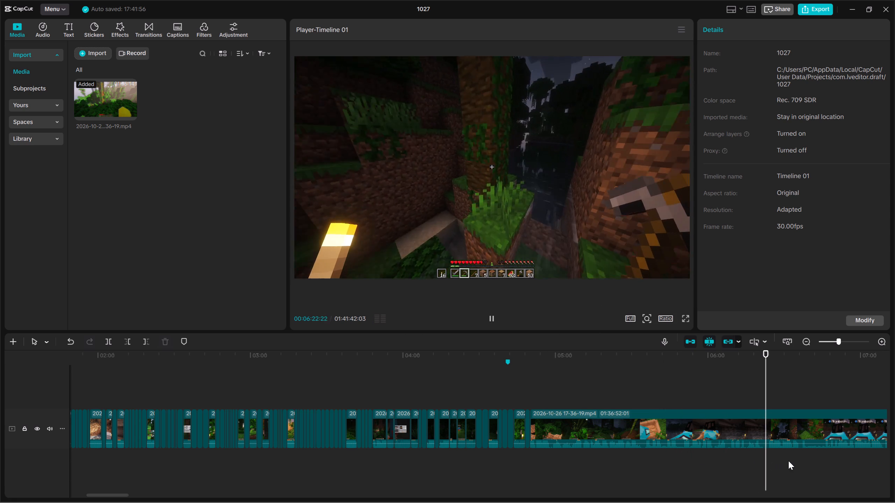
{"action": "scroll", "coordinate": [838, 464], "scroll_direction": "down", "scroll_amount": 6, "text": "ctrl"}
{"action": "left_click_drag", "start_coordinate": [838, 464], "coordinate": [874, 473]}
{"action": "left_click", "coordinate": [479, 453]}
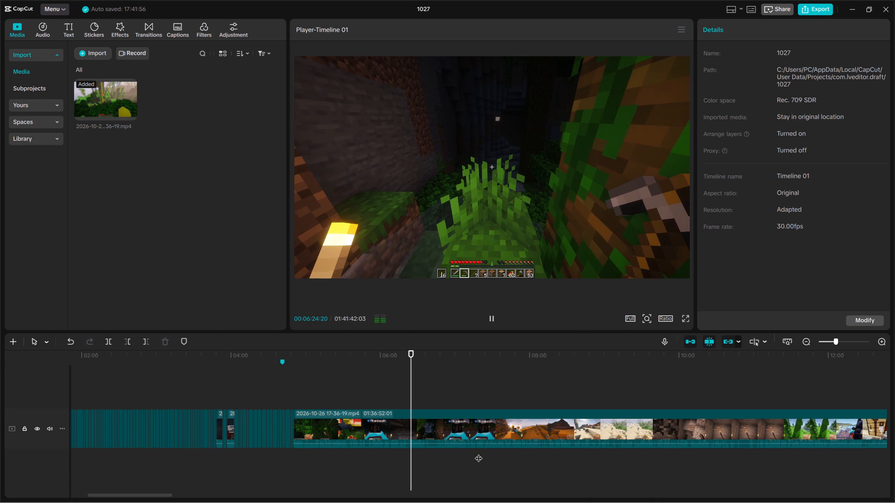
{"action": "key", "text": "space"}
{"action": "left_click", "coordinate": [454, 453]}
{"action": "key", "text": "space"}
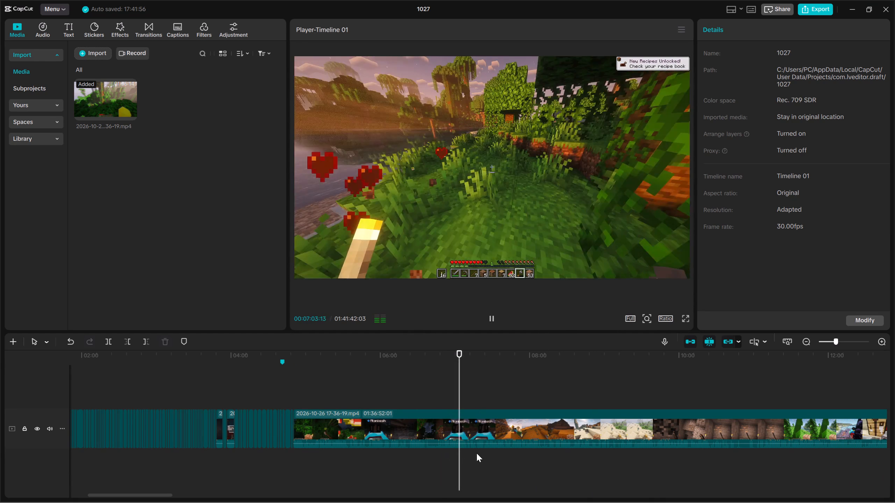
{"action": "left_click", "coordinate": [475, 453]}
{"action": "key", "text": "space"}
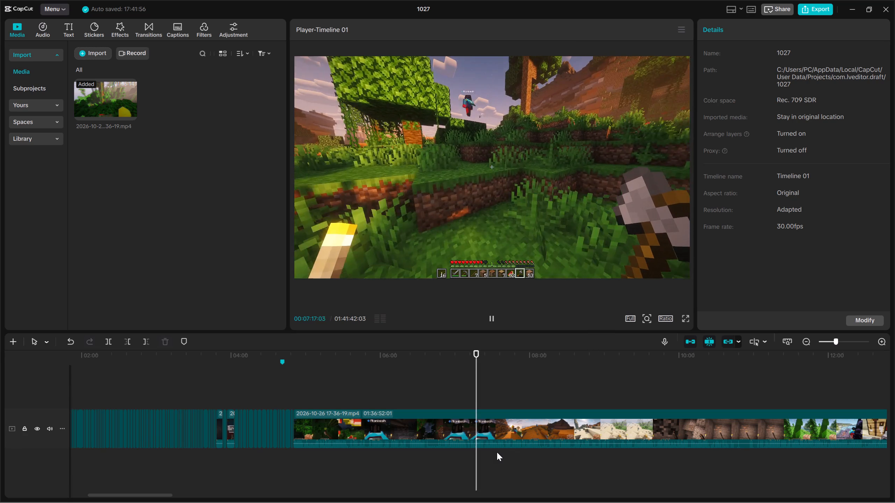
{"action": "key", "text": "space"}
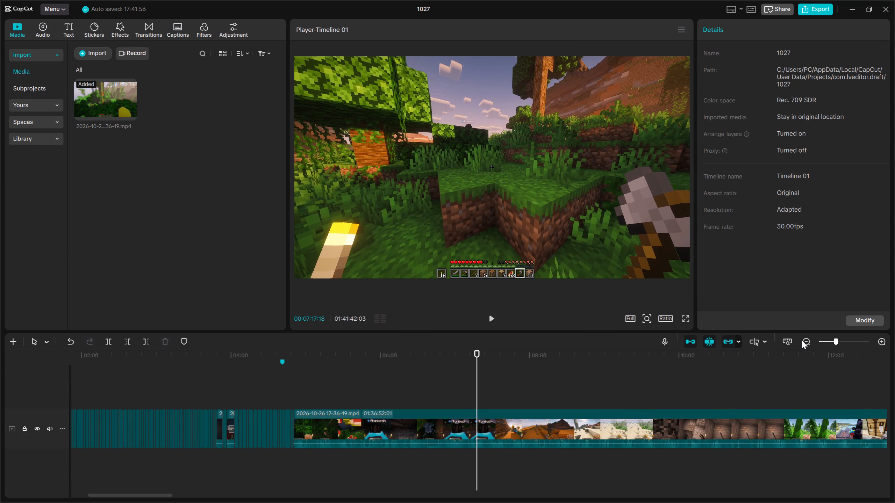
{"action": "left_click", "coordinate": [804, 340]}
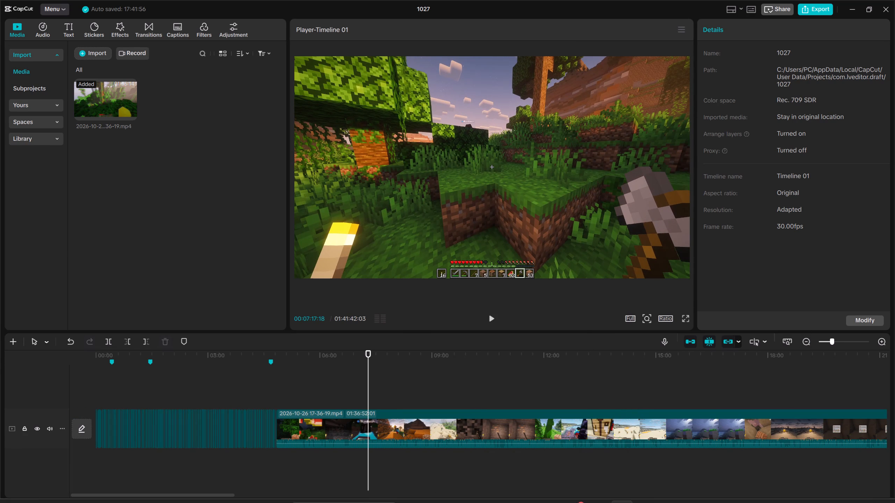
Switch to the YouTube live stream in Chrome, check the live chat's participants list, and return to the video editor.
{"action": "left_click", "coordinate": [548, 489]}
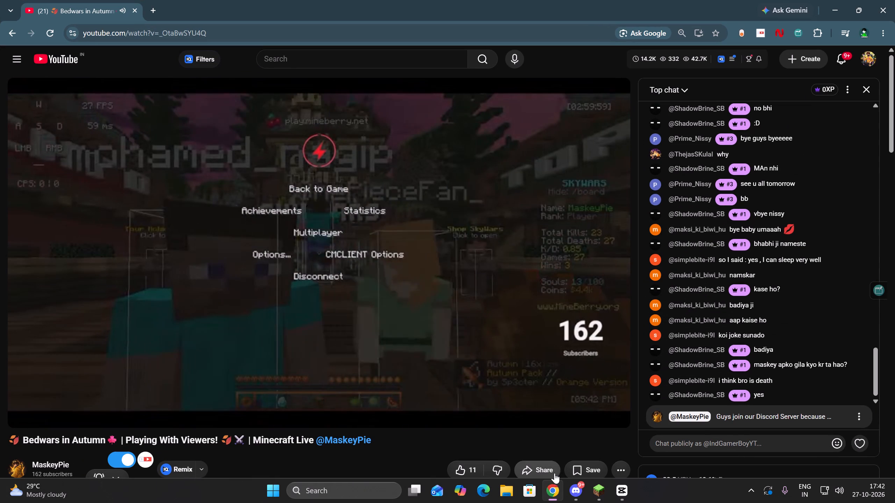
{"action": "scroll", "coordinate": [446, 328], "scroll_direction": "down", "scroll_amount": 1}
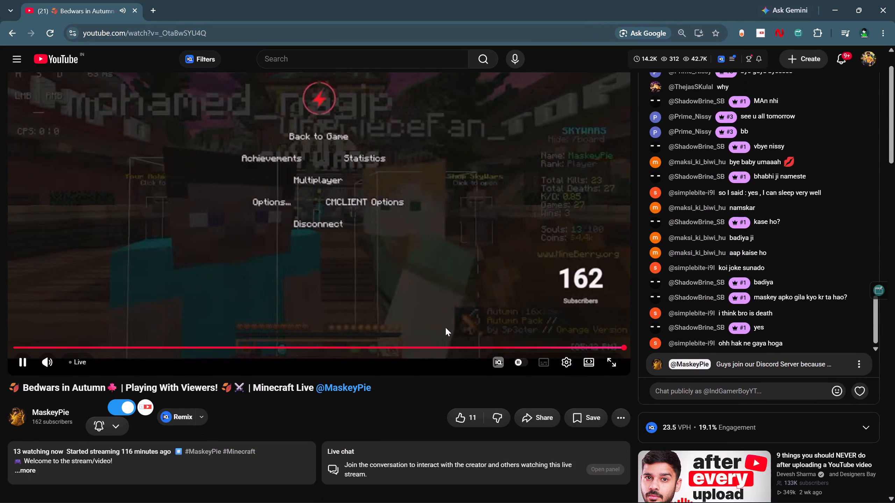
{"action": "scroll", "coordinate": [445, 302], "scroll_direction": "up", "scroll_amount": 3}
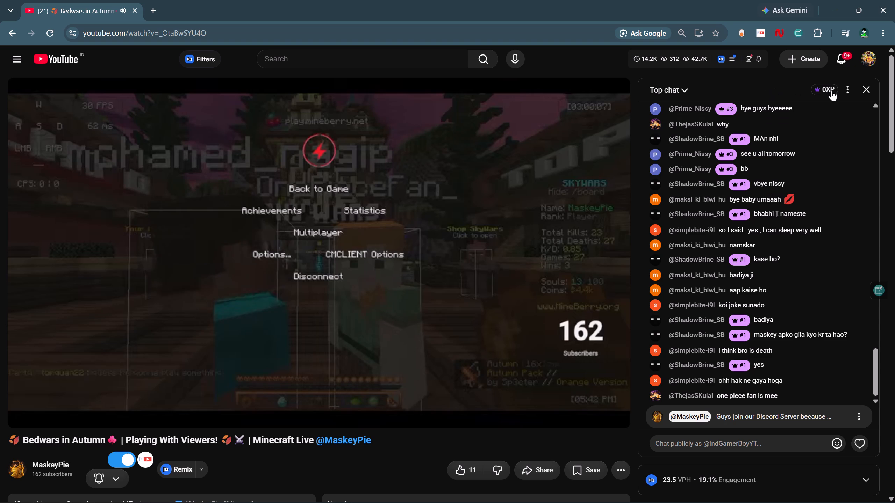
{"action": "left_click", "coordinate": [846, 89]}
{"action": "left_click", "coordinate": [831, 117]}
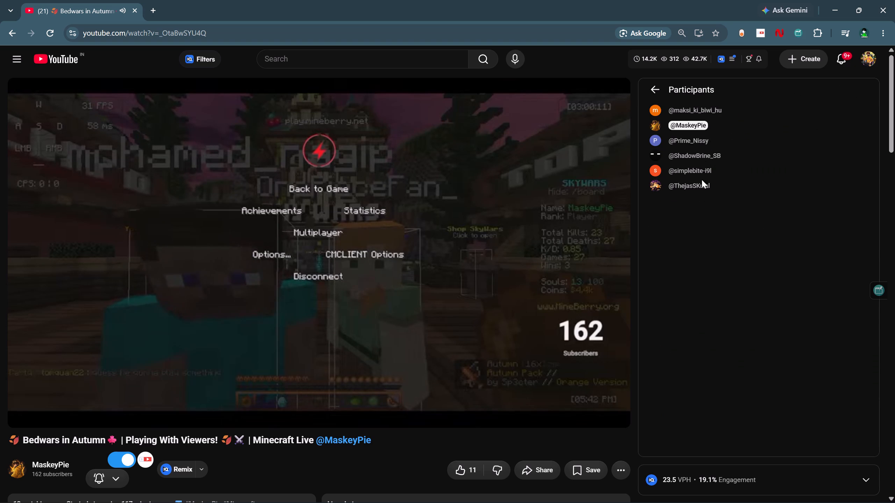
{"action": "left_click", "coordinate": [658, 83]}
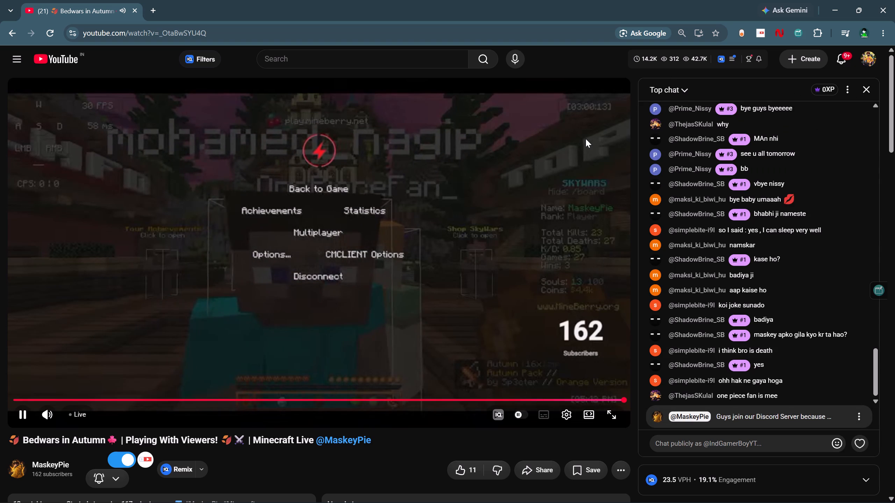
{"action": "scroll", "coordinate": [588, 129], "scroll_direction": "down", "scroll_amount": 1}
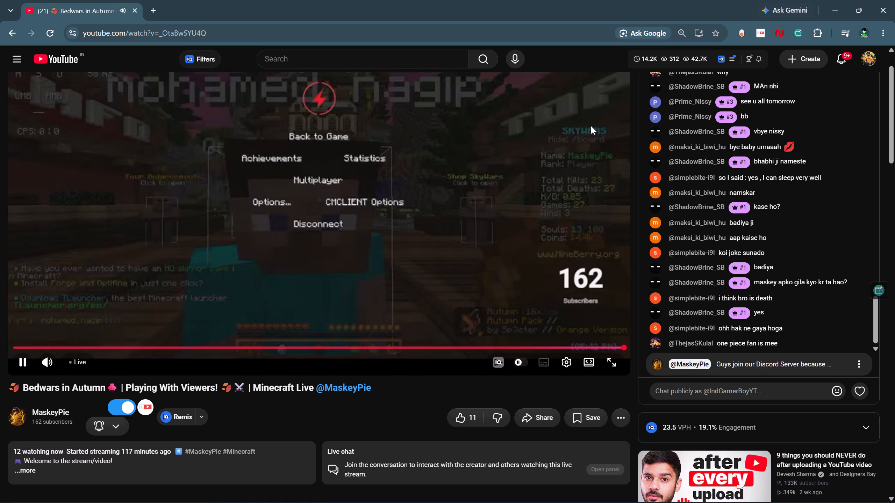
{"action": "left_click", "coordinate": [829, 5]}
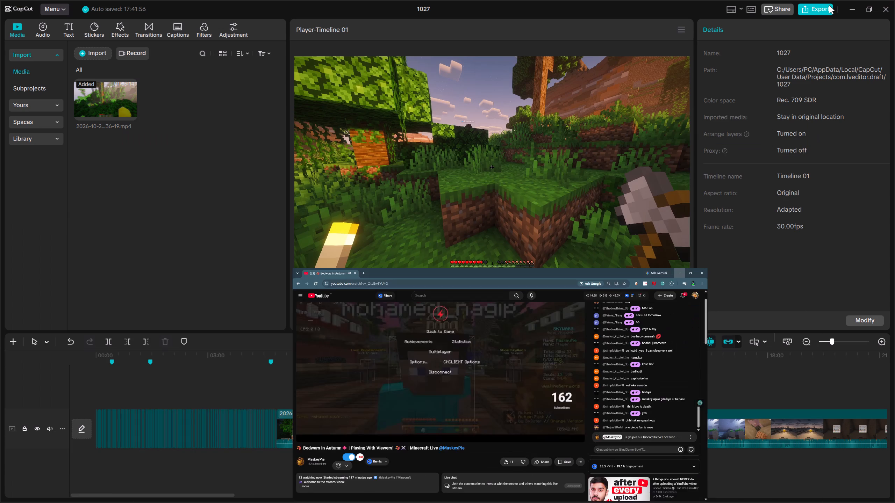
Check playback at the last cut, around 04:50, and play the edited video again from the beginning of the timeline.
{"action": "key", "text": "comma"}
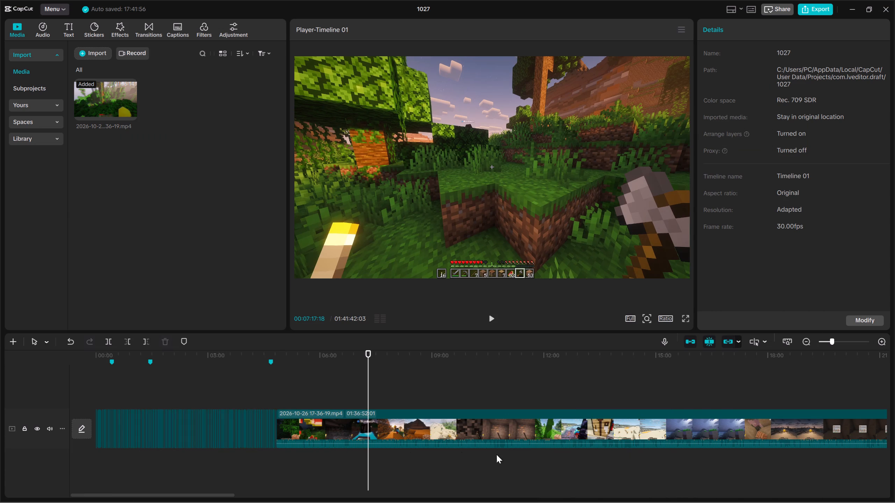
{"action": "key", "text": "Up"}
{"action": "key", "text": "space"}
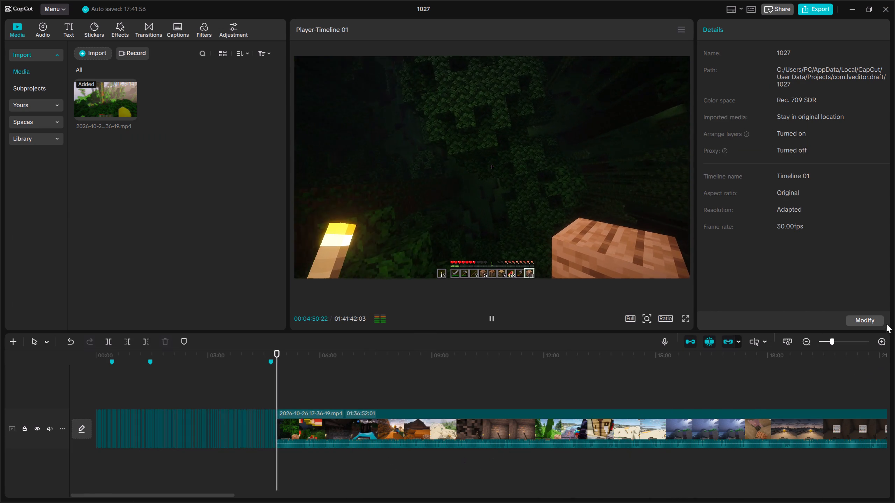
{"action": "left_click", "coordinate": [884, 341]}
{"action": "left_click", "coordinate": [883, 341]}
{"action": "left_click", "coordinate": [229, 381]}
{"action": "left_click_drag", "start_coordinate": [229, 380], "coordinate": [228, 379]}
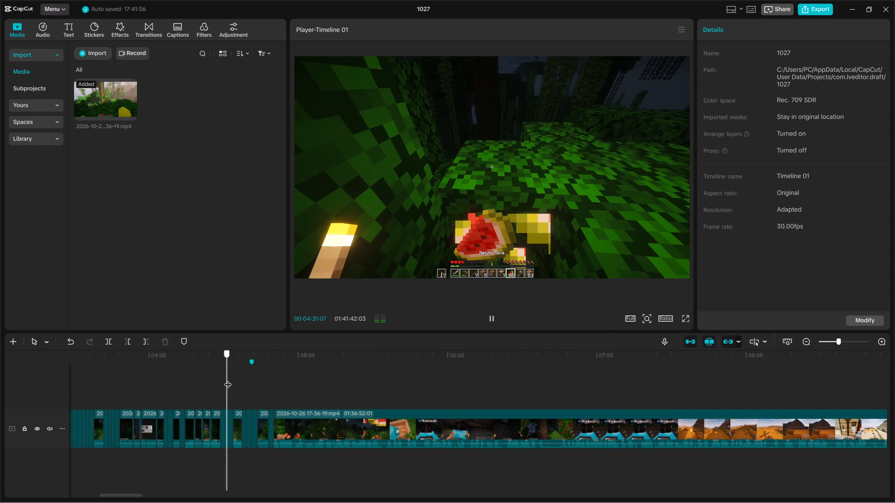
{"action": "left_click_drag", "start_coordinate": [228, 379], "coordinate": [0, 358]}
{"action": "key", "text": "space"}
{"action": "key", "text": "space"}
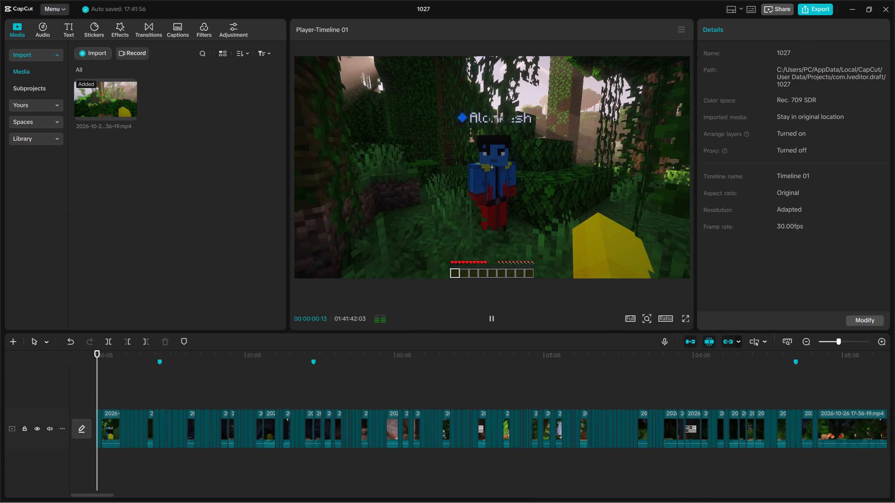
Select all the short clips before the long uncut last clip and turn on Reduce image noise for them.
{"action": "double_click", "coordinate": [881, 342]}
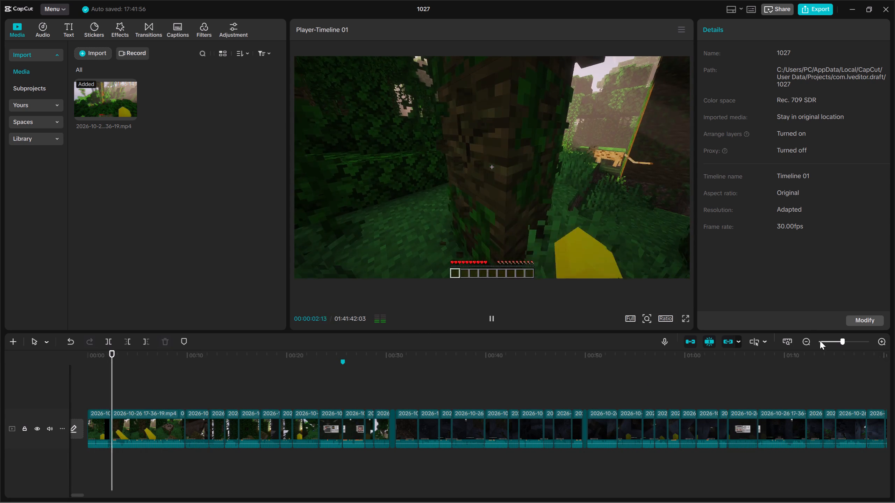
{"action": "left_click", "coordinate": [804, 340]}
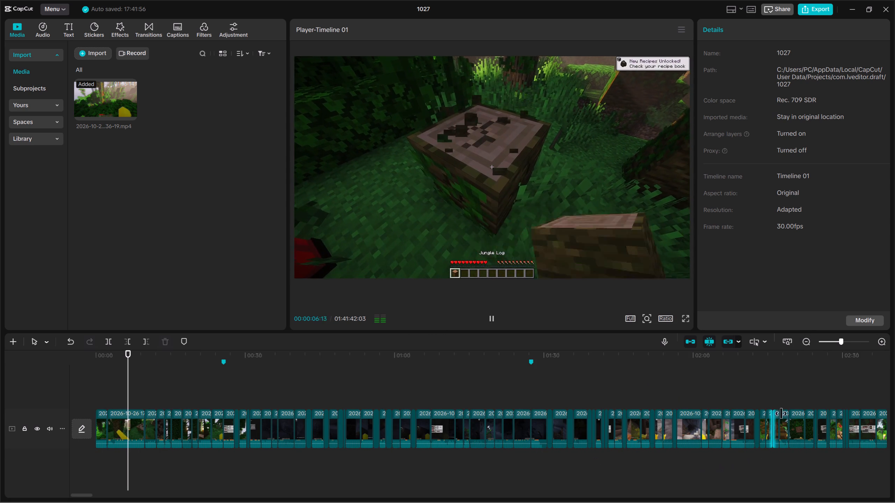
{"action": "left_click", "coordinate": [805, 341]}
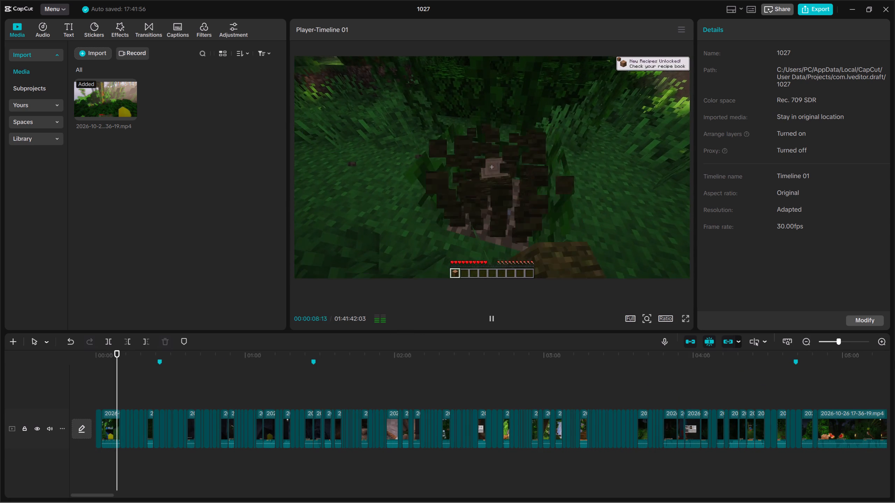
{"action": "left_click", "coordinate": [810, 342]}
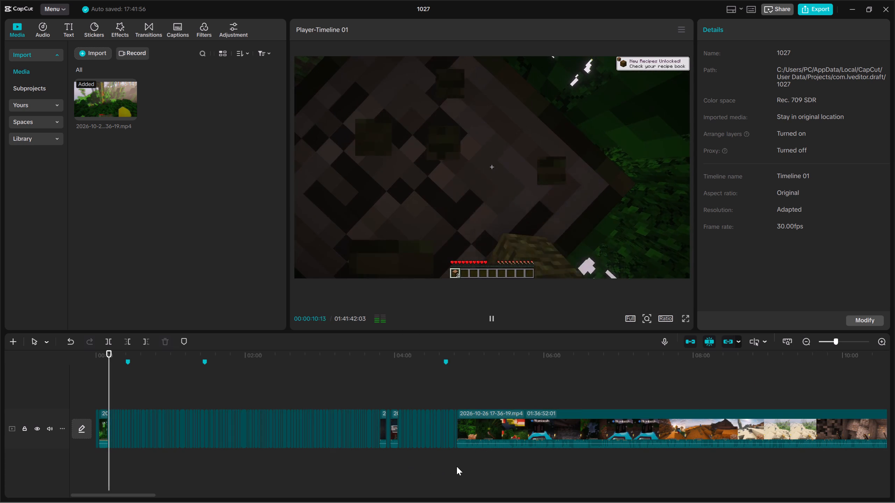
{"action": "left_click_drag", "start_coordinate": [452, 460], "coordinate": [33, 424]}
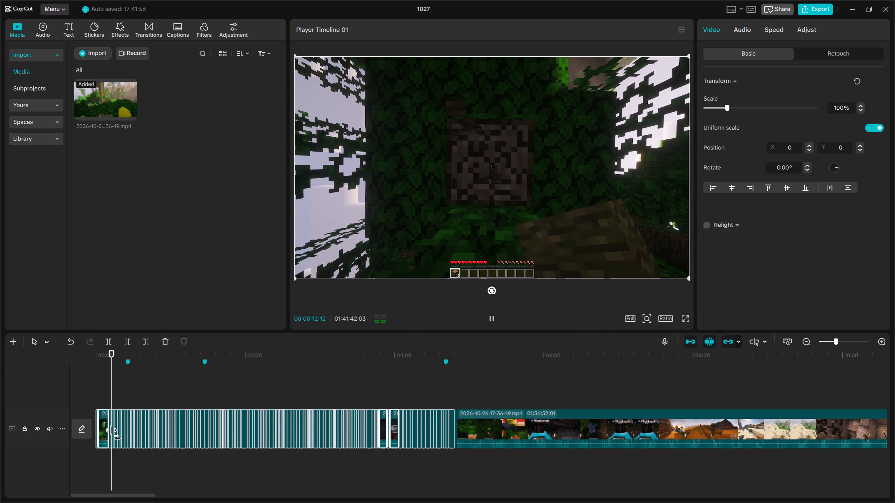
{"action": "scroll", "coordinate": [713, 265], "scroll_direction": "down", "scroll_amount": 2}
{"action": "left_click", "coordinate": [707, 207]}
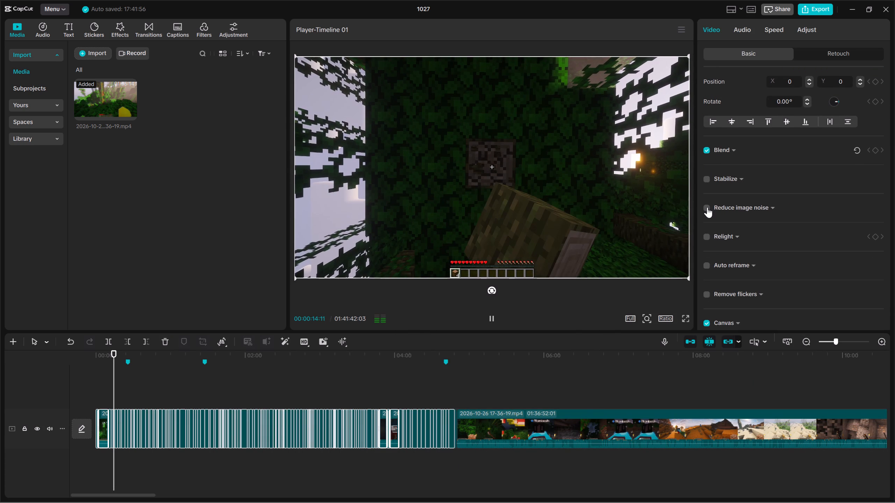
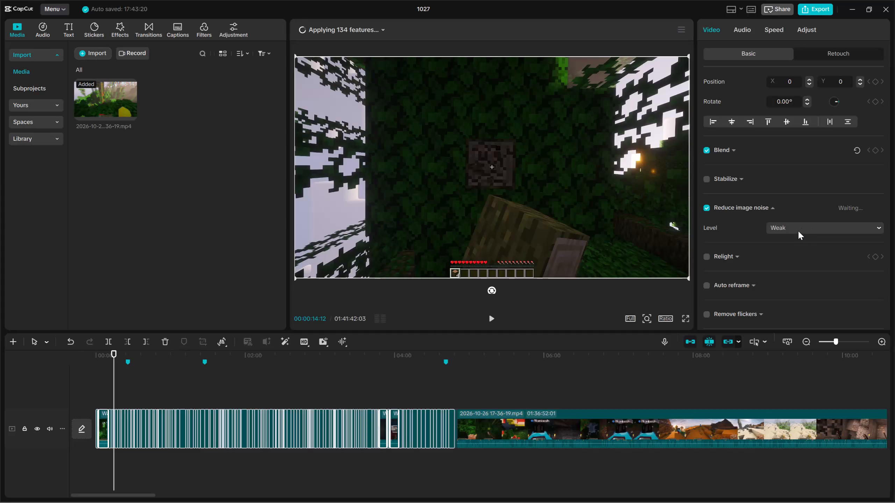
Check the available Reduce image noise levels for the selected clips, and clear the clip selection.
{"action": "left_click", "coordinate": [798, 231]}
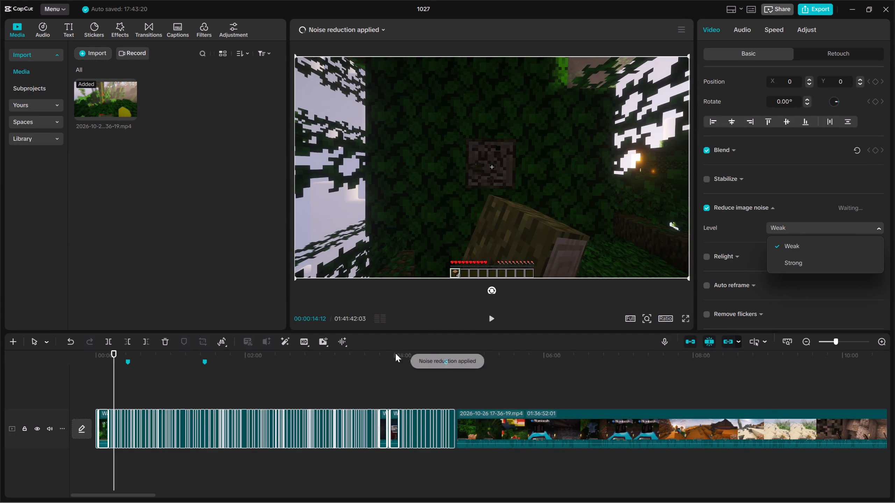
{"action": "double_click", "coordinate": [96, 372]}
{"action": "left_click", "coordinate": [105, 374]}
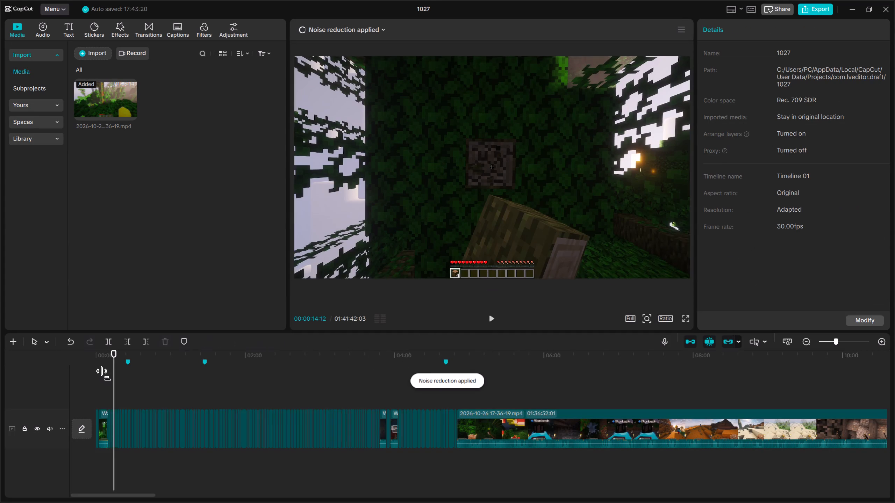
Play the edited video from the start of the timeline with the short clips shown enlarged.
{"action": "left_click_drag", "start_coordinate": [106, 375], "coordinate": [53, 377]}
{"action": "triple_click", "coordinate": [883, 344]}
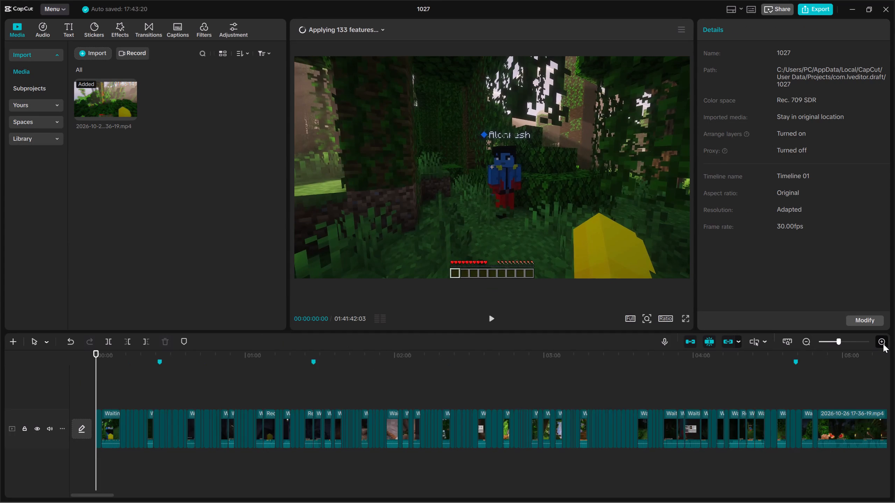
{"action": "left_click", "coordinate": [883, 344]}
{"action": "key", "text": "space"}
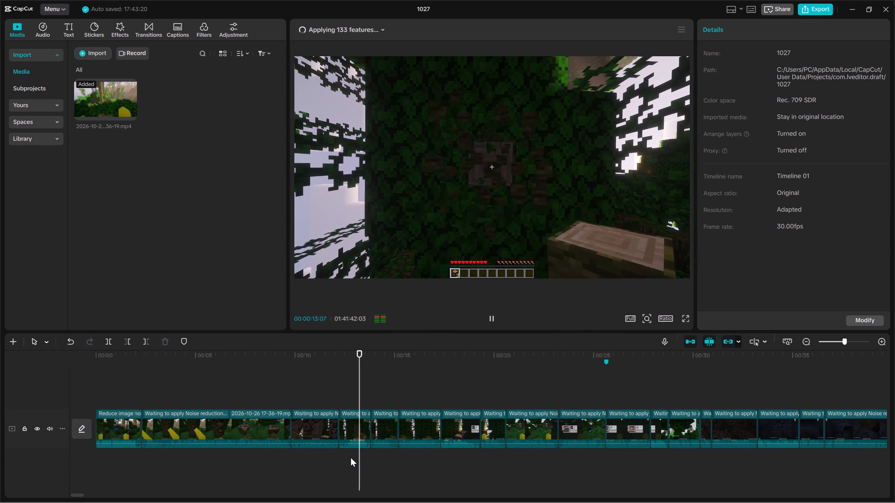
Replay the tree-chopping clips between about 00:10 and 00:15, going cut by cut to check for repetitive footage.
{"action": "left_click_drag", "start_coordinate": [351, 458], "coordinate": [357, 422]}
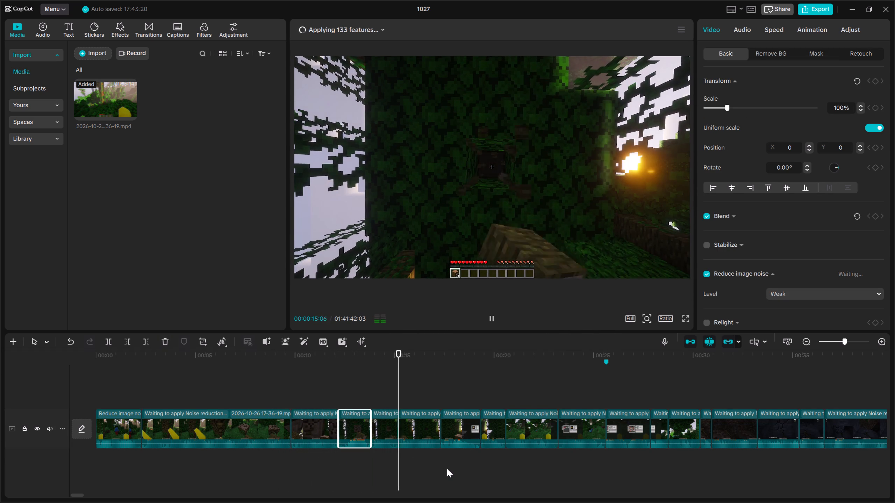
{"action": "key", "text": "Up"}
{"action": "key", "text": "Up"}
{"action": "key", "text": "Up"}
{"action": "key", "text": "Down"}
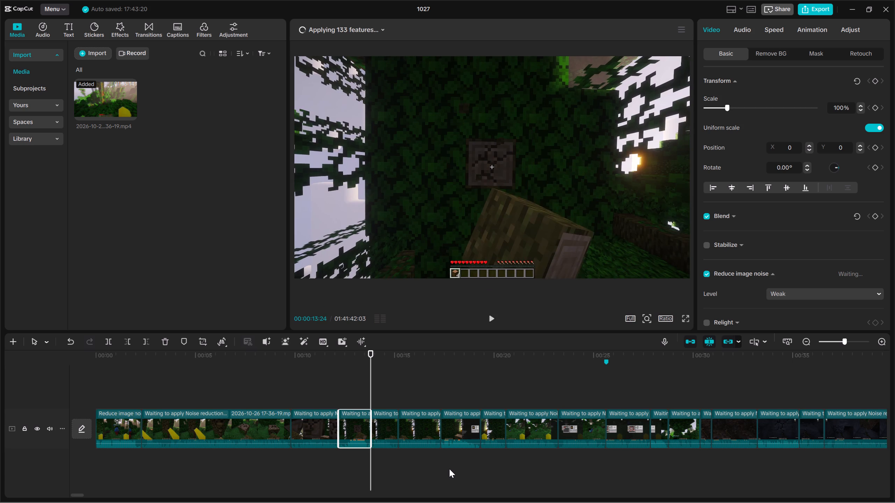
{"action": "key", "text": "space"}
{"action": "key", "text": "Up"}
{"action": "key", "text": "Up"}
{"action": "key", "text": "Up"}
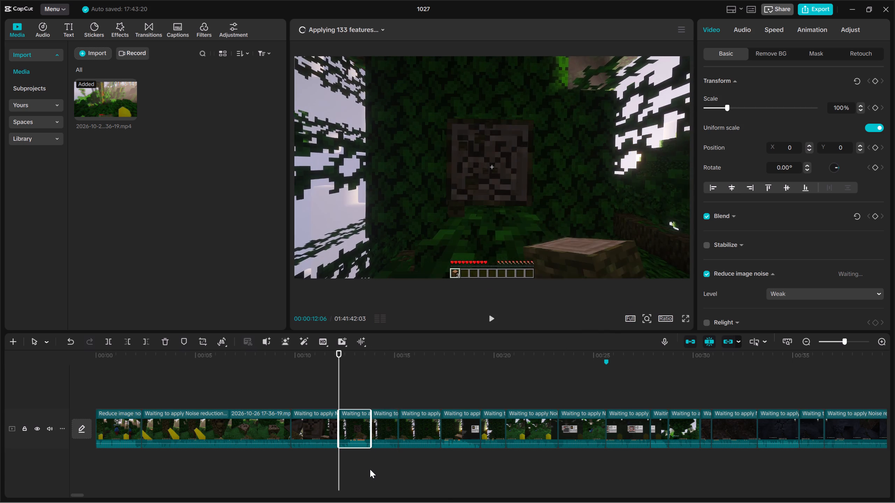
{"action": "key", "text": "Up"}
{"action": "key", "text": "space"}
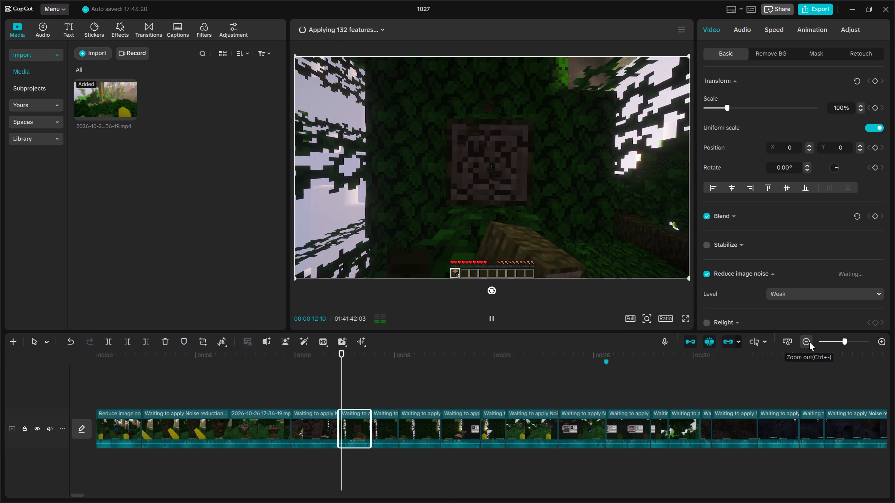
{"action": "key", "text": "space"}
{"action": "key", "text": "Up"}
{"action": "key", "text": "Up"}
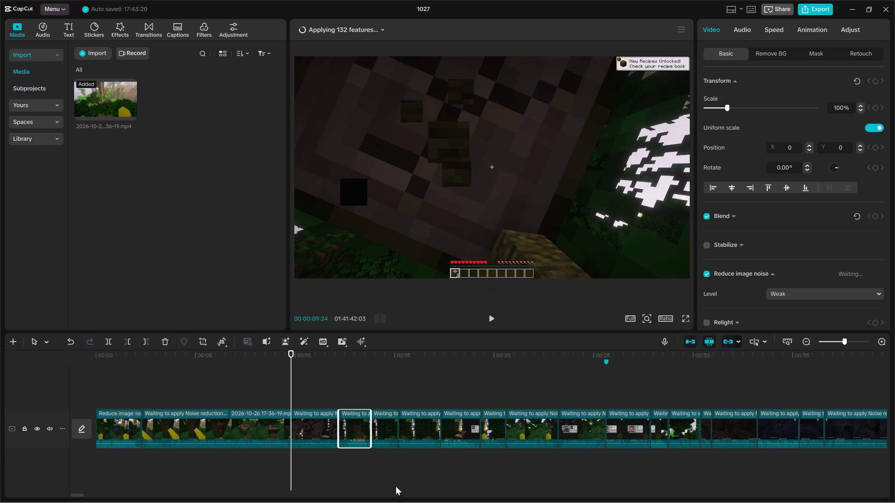
{"action": "key", "text": "space"}
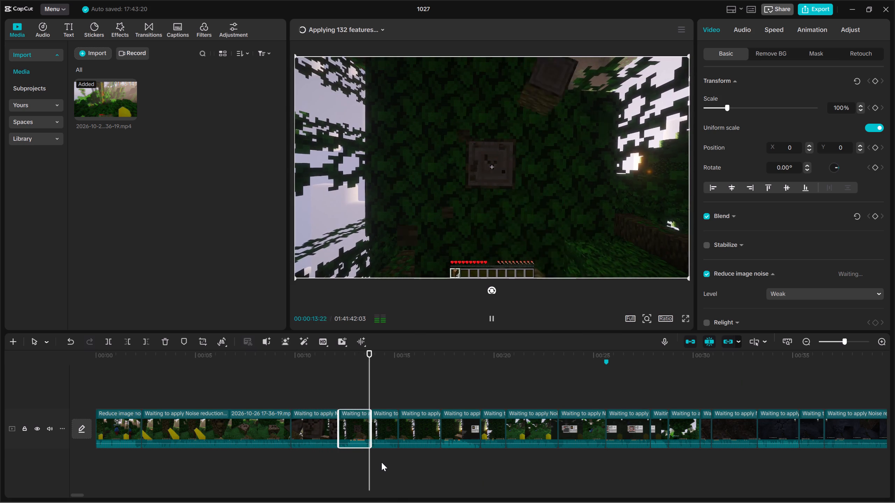
Delete the short tree-chopping clip that runs from about 00:14 to 00:15.
{"action": "left_click_drag", "start_coordinate": [382, 462], "coordinate": [386, 433]}
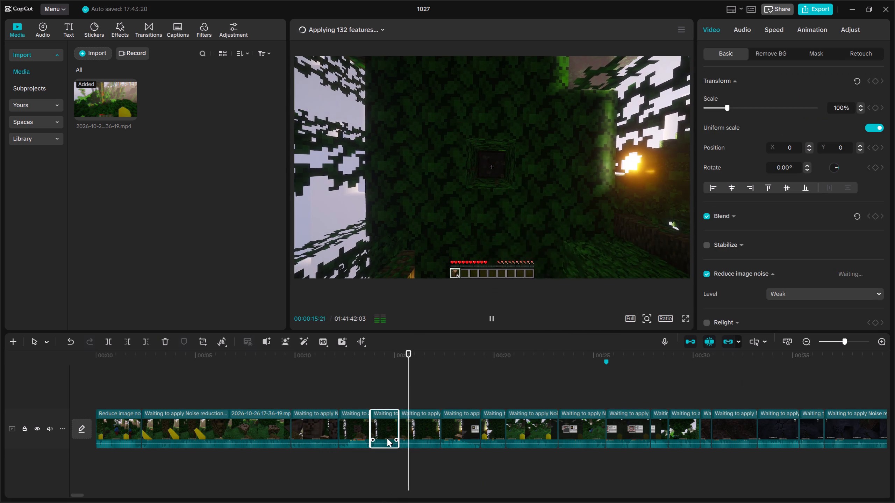
{"action": "key", "text": "Up"}
{"action": "key", "text": "Delete"}
Play the video from just before the deleted clip to about 00:30 to review the following cuts.
{"action": "key", "text": "Up"}
{"action": "key", "text": "space"}
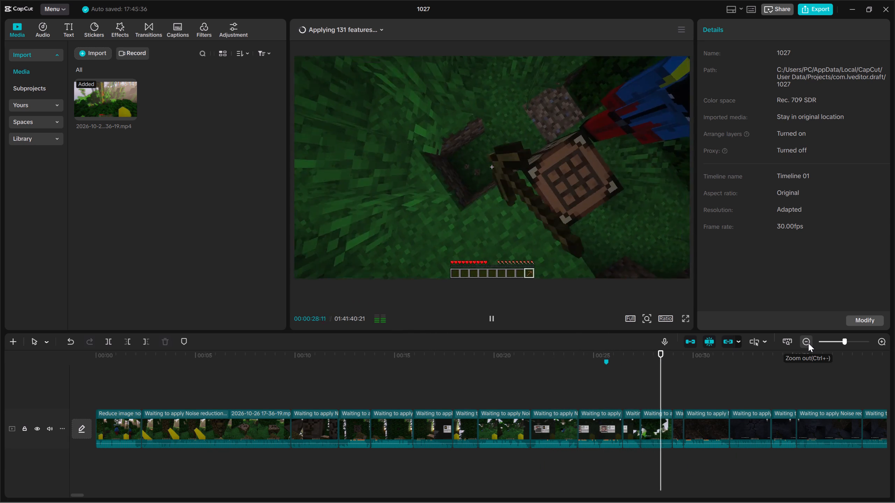
{"action": "left_click", "coordinate": [808, 343]}
{"action": "key", "text": "space"}
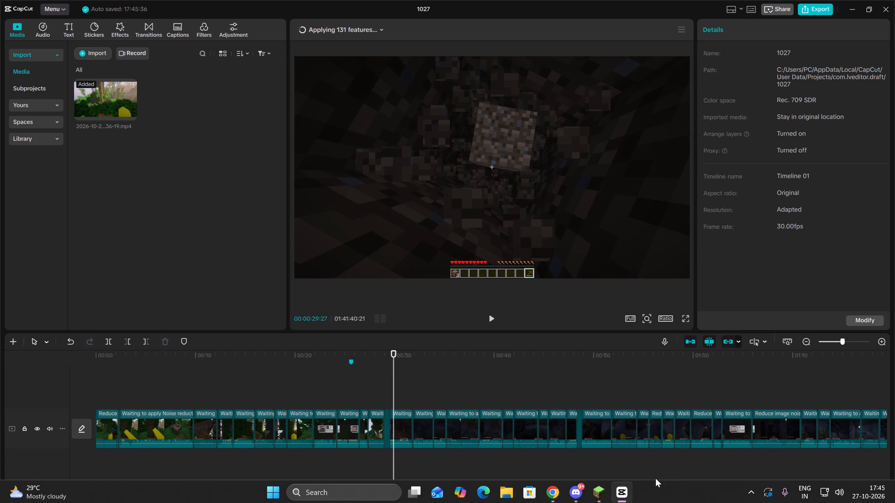
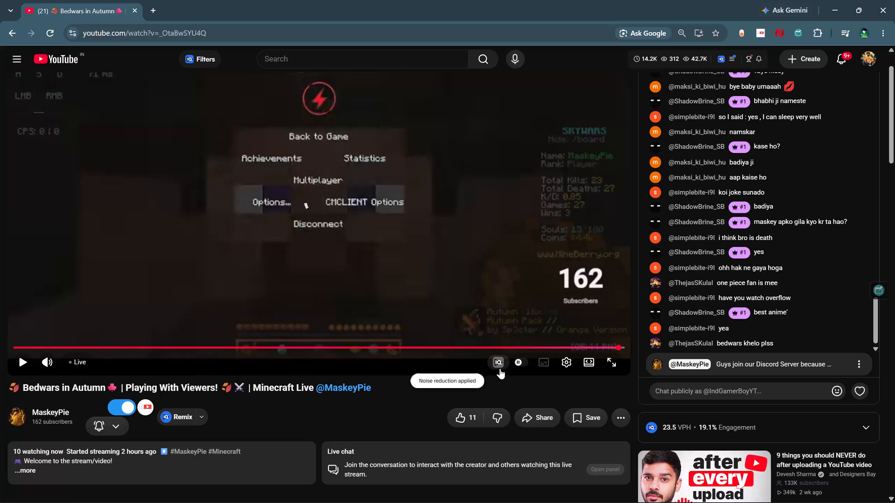
Play the "Bedwars in Autumn" Minecraft livestream on YouTube, repeatedly skipping forward toward the live point.
{"action": "left_click", "coordinate": [447, 247]}
{"action": "key", "text": "l"}
{"action": "key", "text": "l"}
{"action": "key", "text": "l"}
{"action": "key", "text": "l"}
{"action": "key", "text": "l"}
{"action": "key", "text": "l"}
{"action": "key", "text": "l"}
{"action": "key", "text": "l"}
{"action": "key", "text": "l"}
{"action": "key", "text": "l"}
{"action": "key", "text": "l"}
{"action": "key", "text": "l"}
{"action": "key", "text": "l"}
{"action": "key", "text": "l"}
{"action": "key", "text": "l"}
{"action": "key", "text": "l"}
{"action": "key", "text": "l"}
{"action": "key", "text": "l"}
{"action": "key", "text": "l"}
{"action": "key", "text": "l"}
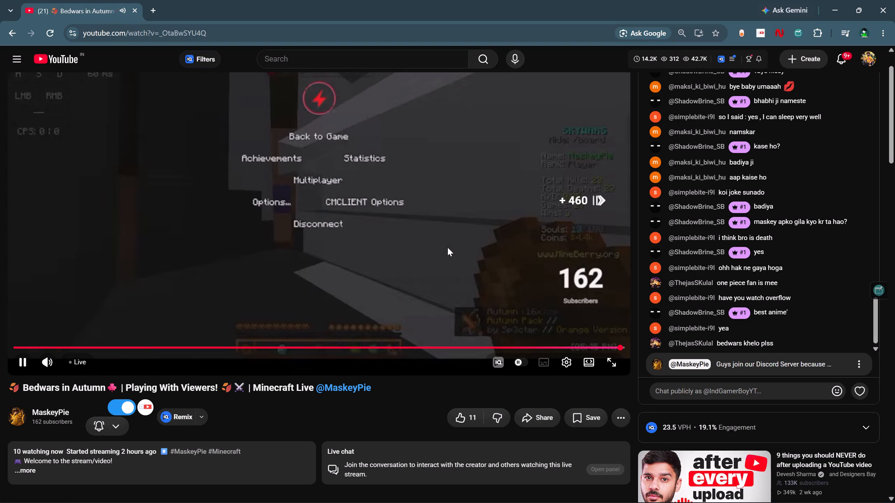
{"action": "type", "text": "kllll"}
{"action": "key", "text": "k"}
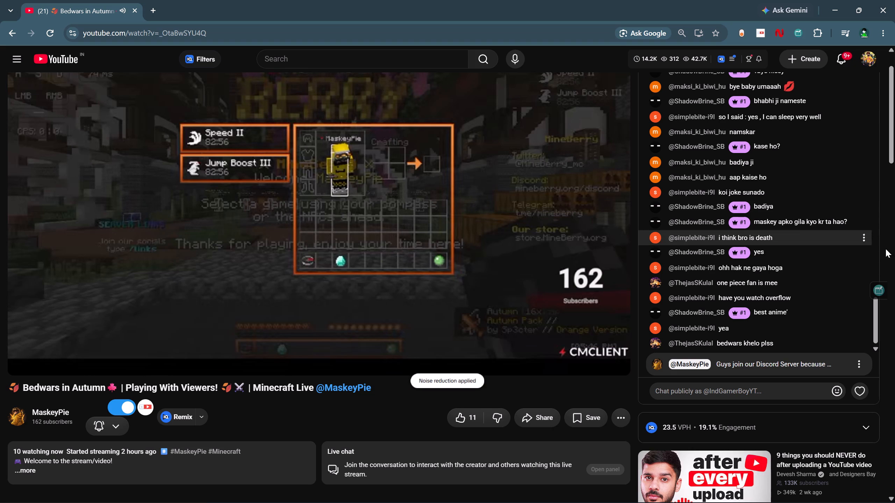
Switch to CapCut and play the edited video from about 00:30 to 01:06 to review the mining and crafting cuts.
{"action": "left_click", "coordinate": [618, 497]}
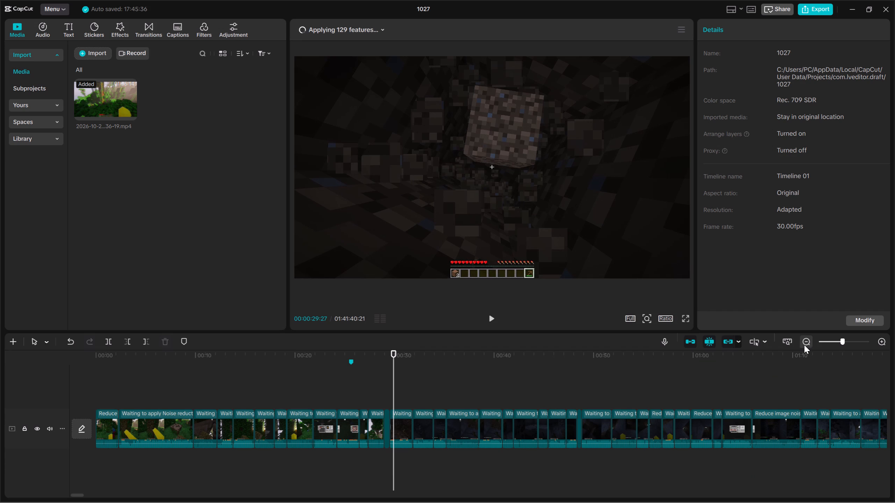
{"action": "key", "text": "space"}
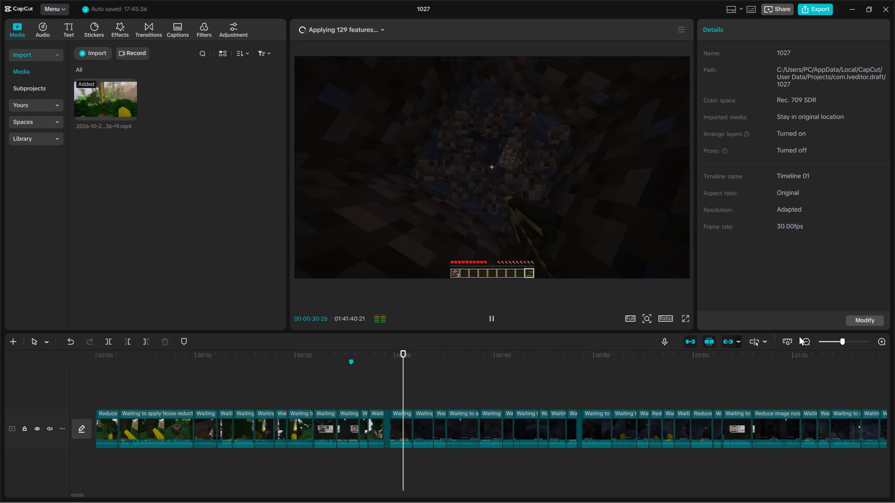
{"action": "left_click", "coordinate": [886, 340]}
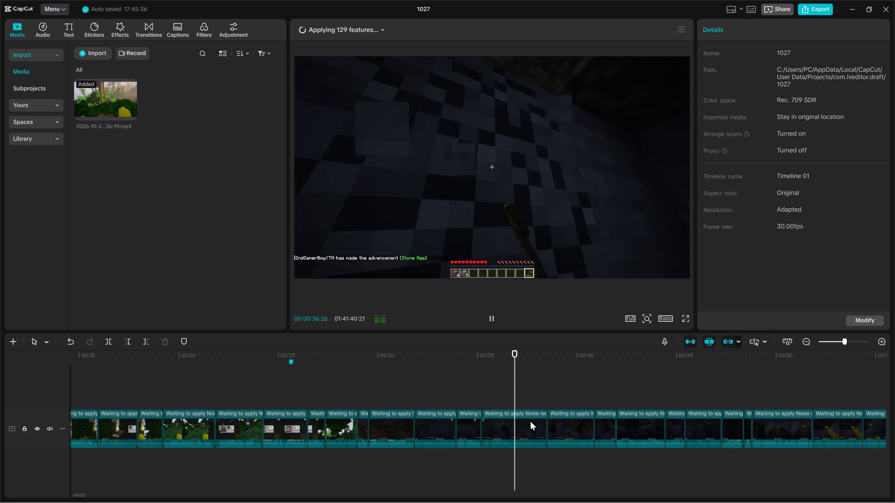
{"action": "left_click", "coordinate": [806, 341]}
{"action": "left_click", "coordinate": [806, 341]}
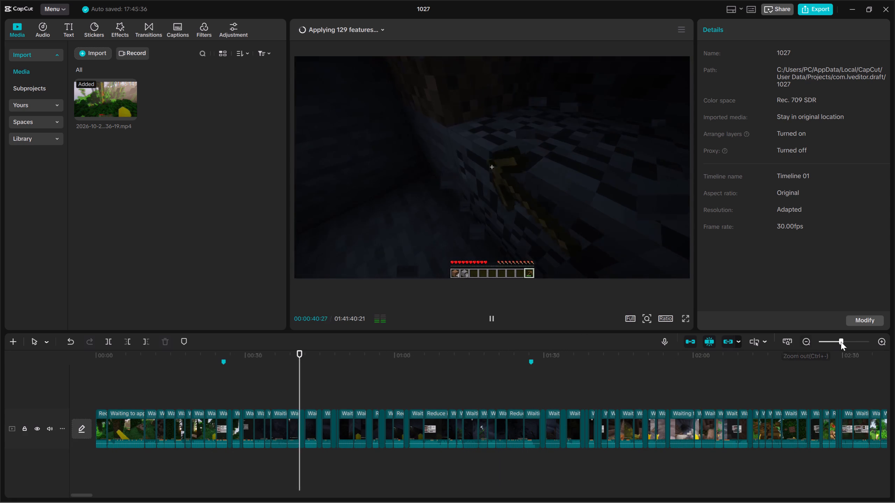
{"action": "left_click", "coordinate": [875, 340]}
{"action": "left_click", "coordinate": [879, 340]}
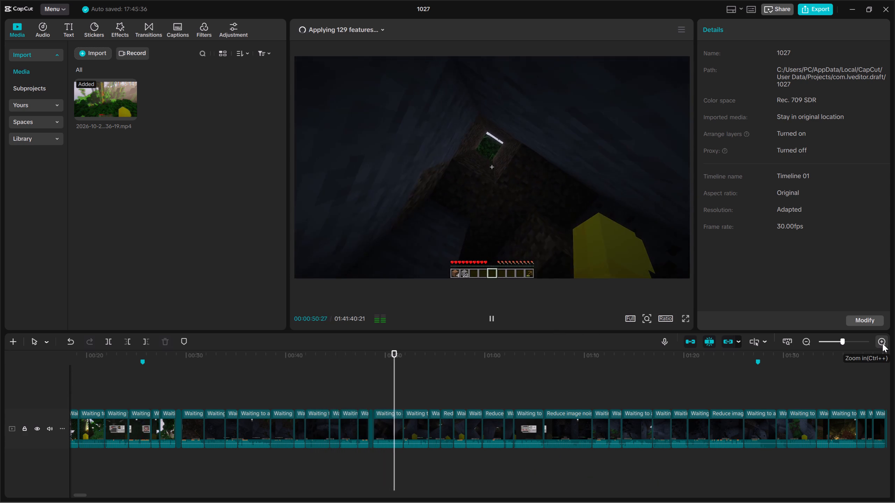
{"action": "left_click", "coordinate": [803, 341]}
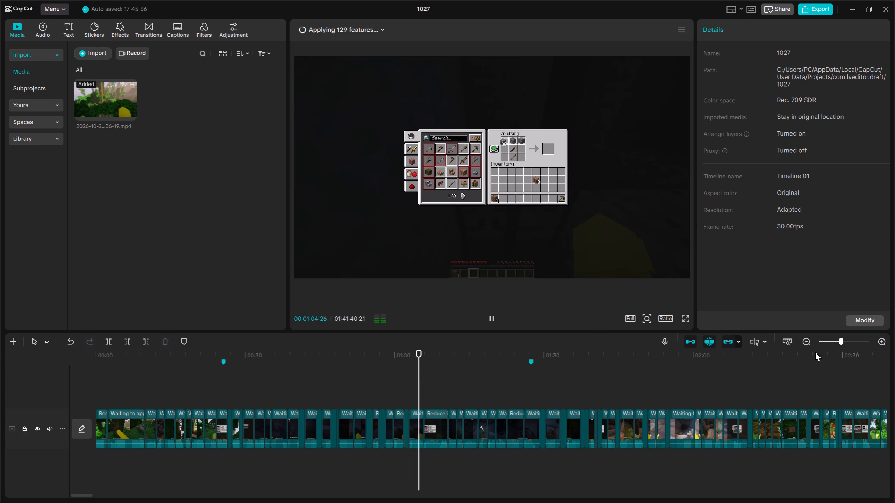
{"action": "double_click", "coordinate": [807, 341]}
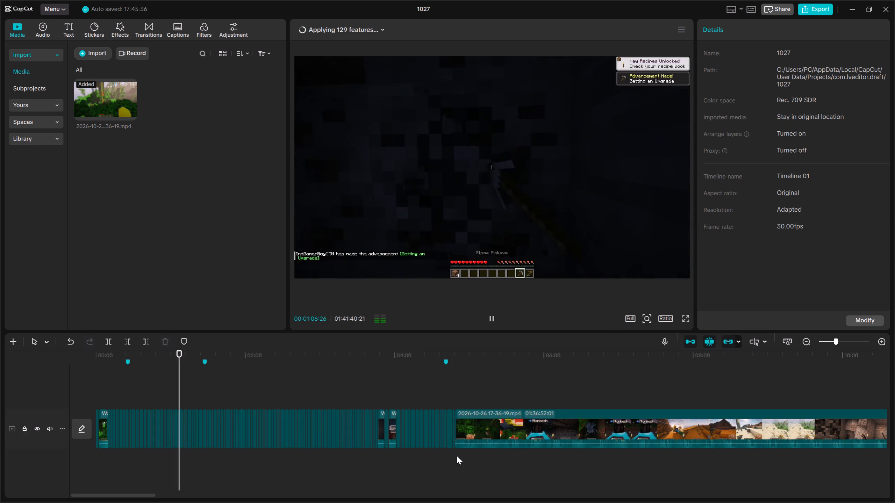
Play on from the end of the short clips near 04:48 and split the remaining uncut footage at about 04:50.
{"action": "left_click", "coordinate": [457, 455]}
{"action": "triple_click", "coordinate": [880, 340]}
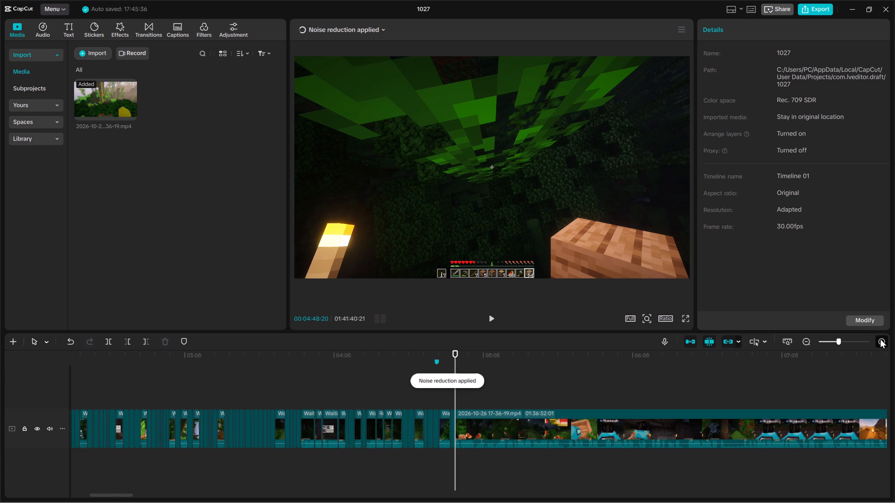
{"action": "key", "text": "space"}
{"action": "left_click", "coordinate": [565, 430]}
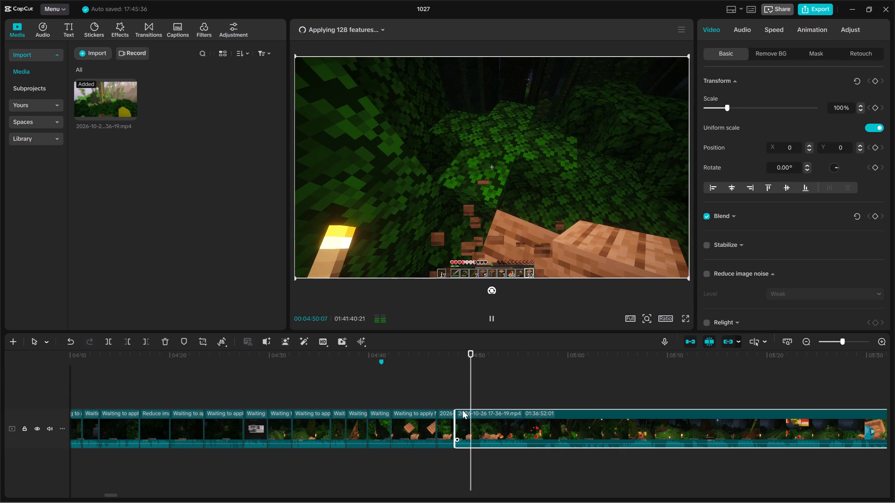
{"action": "key", "text": "space"}
{"action": "left_click", "coordinate": [105, 344]}
Trim about two-thirds of a second off the start of the footage after the 04:50 split, in small successive cuts.
{"action": "key", "text": "space"}
{"action": "left_click", "coordinate": [128, 341]}
{"action": "key", "text": "space"}
{"action": "key", "text": "space"}
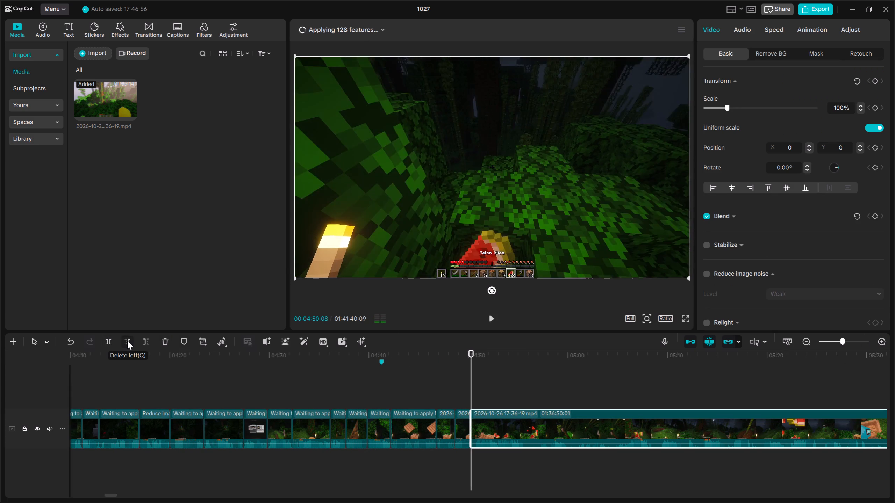
{"action": "left_click", "coordinate": [127, 341]}
{"action": "key", "text": "space"}
{"action": "left_click", "coordinate": [127, 341]}
Play the melon-eating footage after 04:50 and split it at about 04:55.
{"action": "key", "text": "space"}
{"action": "key", "text": "space"}
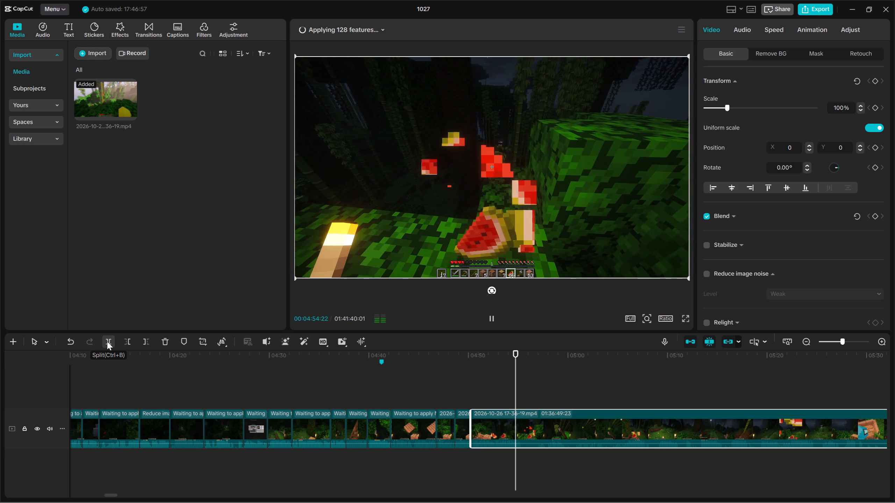
{"action": "key", "text": "space"}
{"action": "left_click", "coordinate": [107, 341]}
Preview the footage after 04:55 and remove its first 18 seconds or so, up to about 05:13.
{"action": "key", "text": "space"}
{"action": "left_click", "coordinate": [612, 457]}
{"action": "key", "text": "space"}
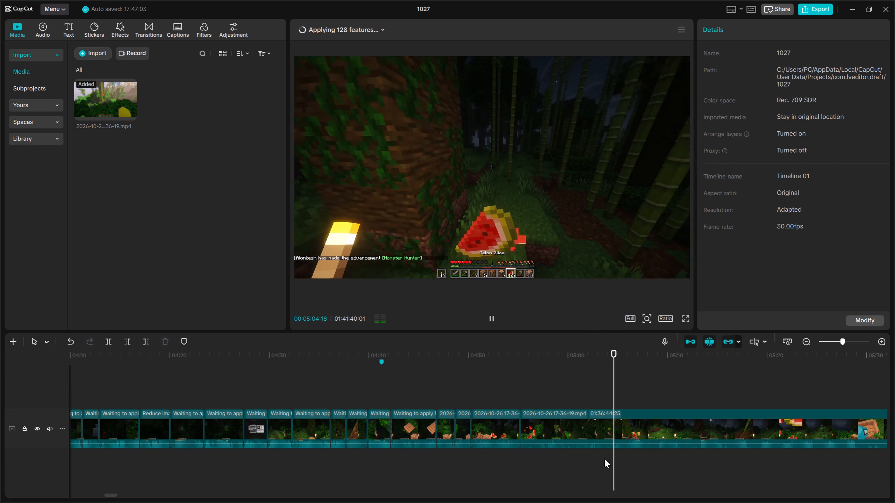
{"action": "left_click", "coordinate": [700, 463]}
{"action": "key", "text": "space"}
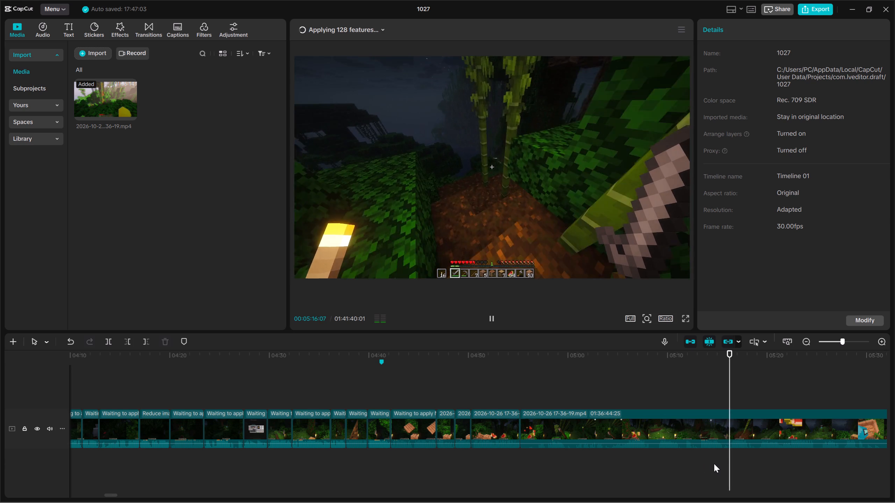
{"action": "left_click", "coordinate": [698, 451]}
{"action": "left_click_drag", "start_coordinate": [701, 451], "coordinate": [662, 449]}
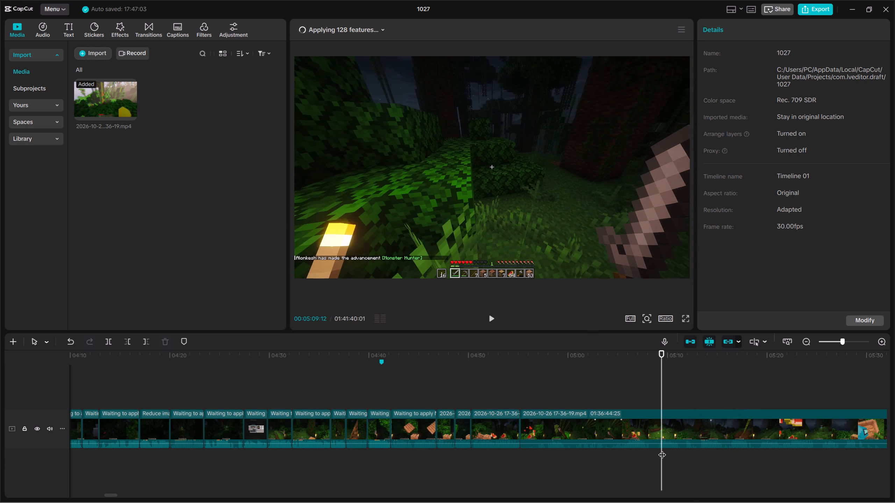
{"action": "left_click_drag", "start_coordinate": [662, 449], "coordinate": [656, 449]}
{"action": "key", "text": "space"}
{"action": "left_click_drag", "start_coordinate": [703, 465], "coordinate": [713, 395]}
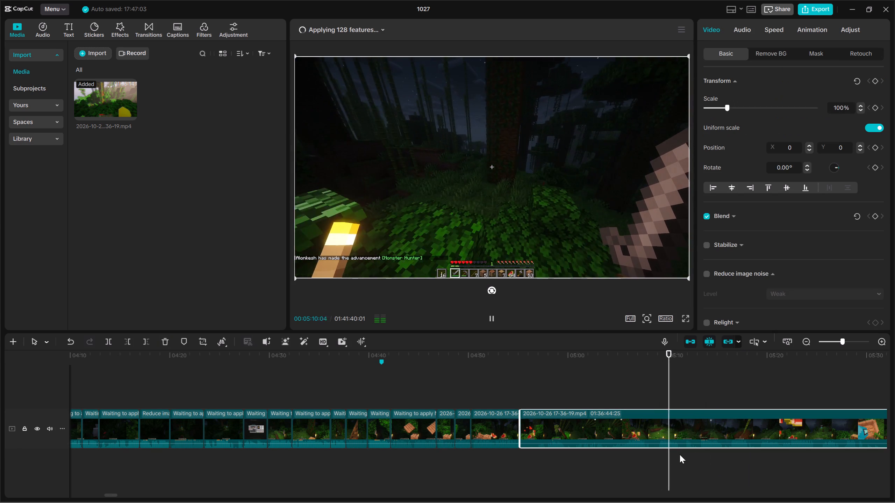
{"action": "key", "text": "space"}
{"action": "key", "text": "space"}
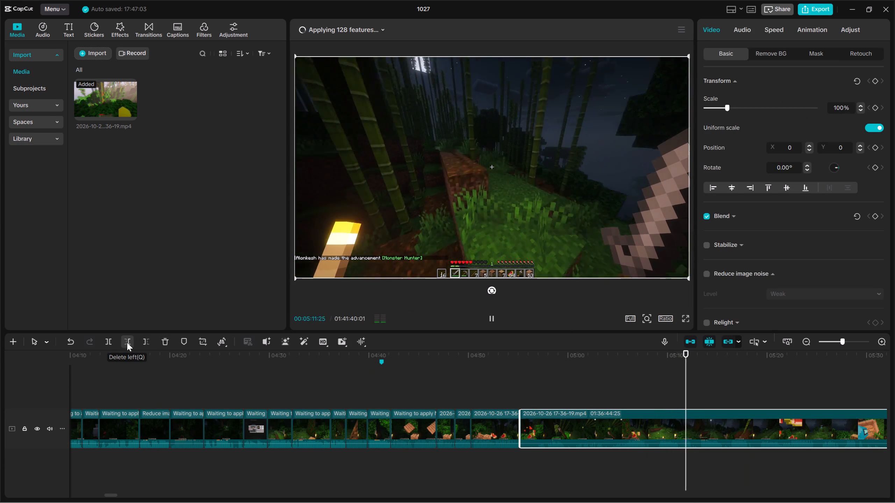
{"action": "left_click", "coordinate": [127, 342]}
Split the remaining footage at about 04:57 and remove roughly half a second directly after the split.
{"action": "key", "text": "space"}
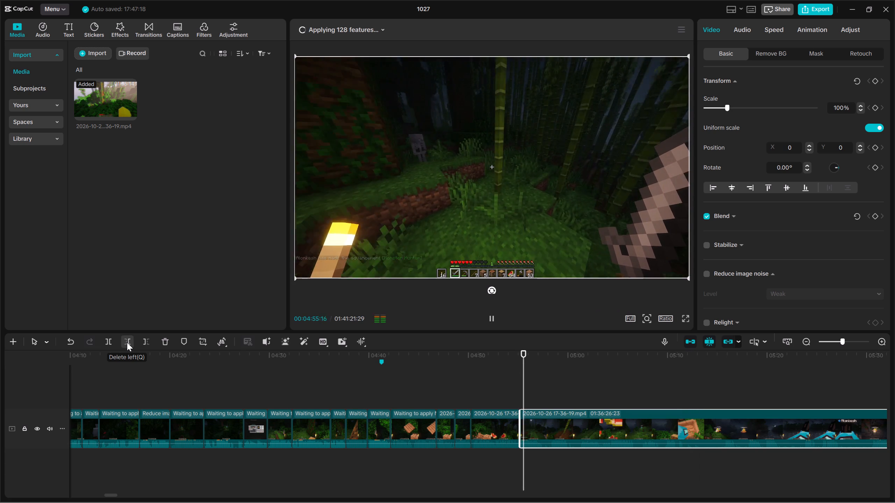
{"action": "key", "text": "space"}
{"action": "left_click", "coordinate": [109, 340]}
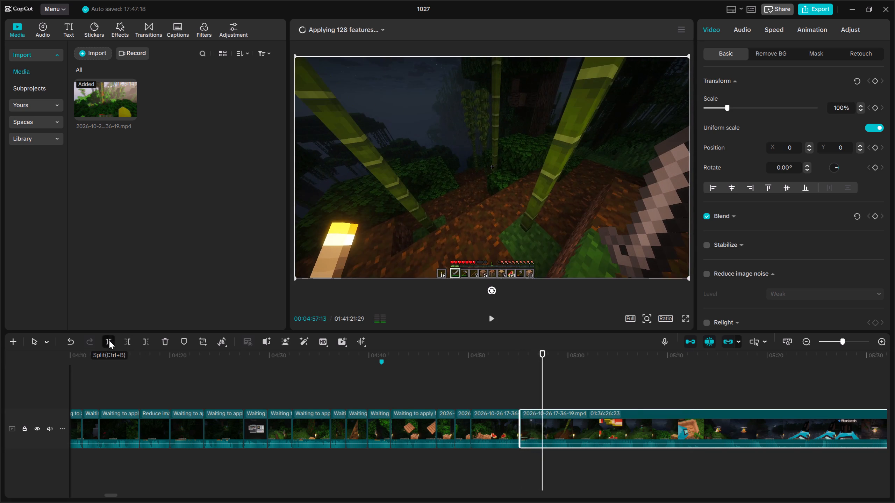
{"action": "key", "text": "space"}
{"action": "left_click", "coordinate": [128, 339]}
Split the remaining footage at about 04:59 and remove a little under one second directly after the split.
{"action": "key", "text": "space"}
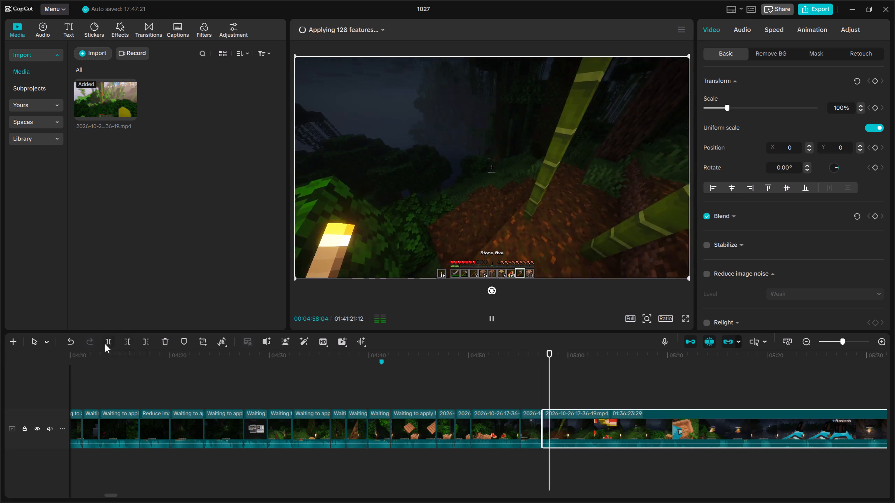
{"action": "key", "text": "space"}
{"action": "left_click", "coordinate": [108, 340]}
{"action": "key", "text": "space"}
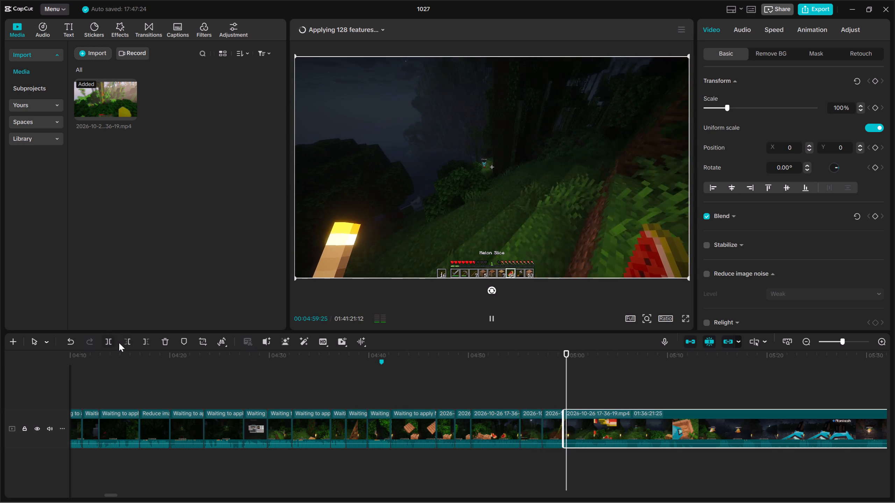
{"action": "key", "text": "space"}
{"action": "left_click", "coordinate": [127, 339]}
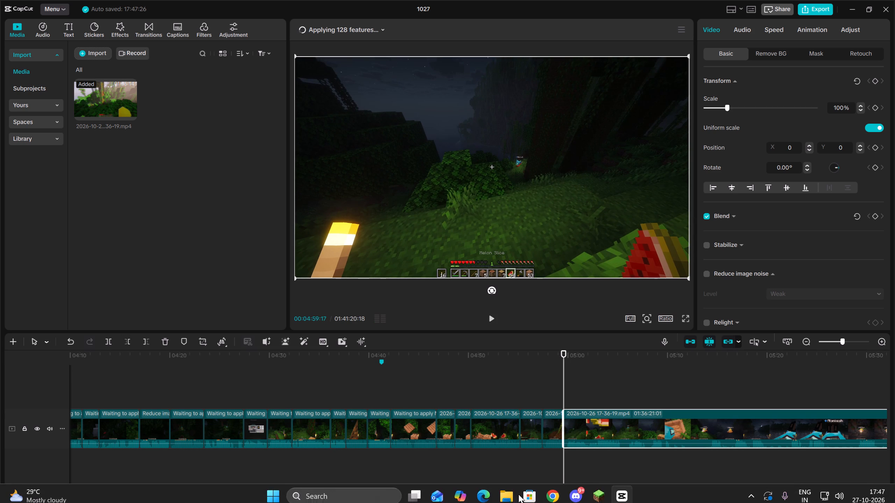
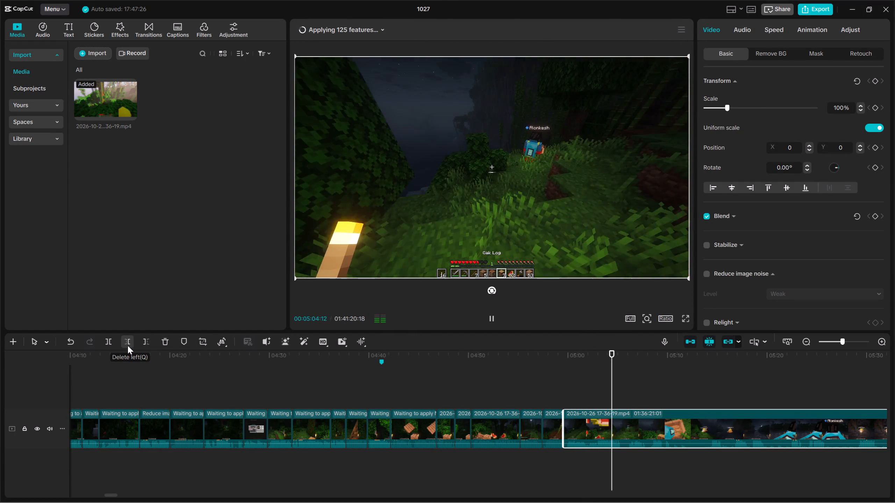
Replay the melon-eating footage from about 05:00 and remove the remaining clip's first 2.5 seconds or so, up to about 05:02.
{"action": "key", "text": "space"}
{"action": "key", "text": "Up"}
{"action": "key", "text": "space"}
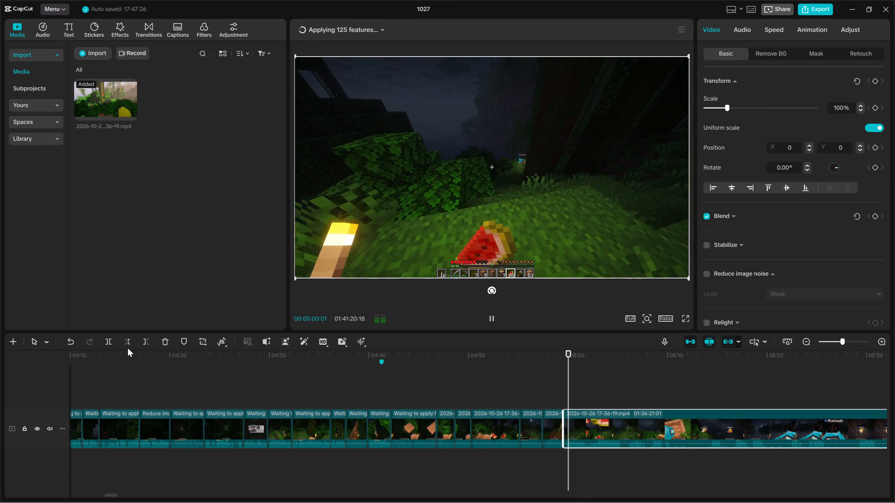
{"action": "key", "text": "space"}
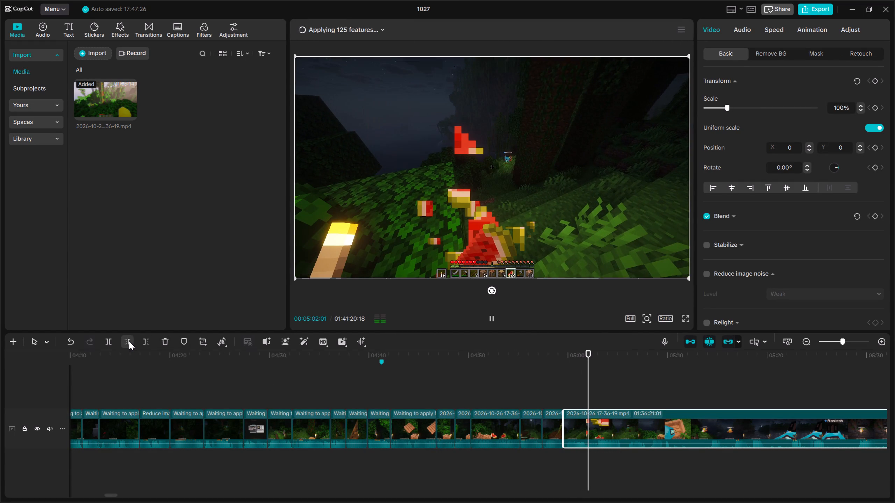
{"action": "left_click", "coordinate": [129, 341]}
Split the remaining footage at about 05:02 and remove a little over half a second directly after the split.
{"action": "key", "text": "space"}
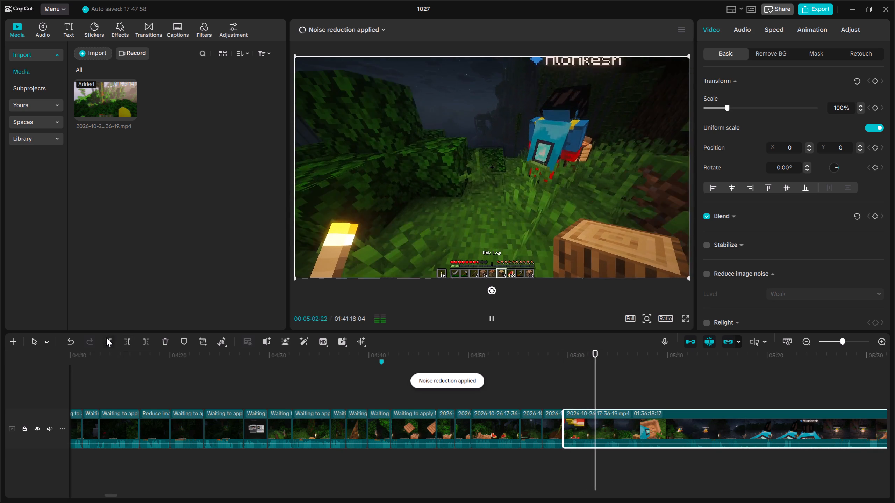
{"action": "key", "text": "space"}
{"action": "left_click", "coordinate": [107, 339]}
{"action": "key", "text": "space"}
{"action": "key", "text": "space"}
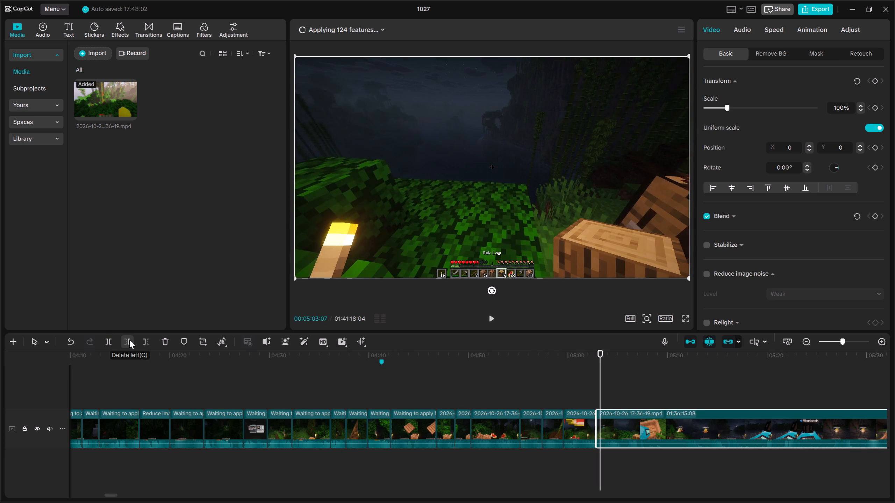
{"action": "left_click", "coordinate": [129, 340]}
{"action": "key", "text": "space"}
{"action": "left_click", "coordinate": [129, 340]}
Preview the boat footage up to about 05:16 and split the remaining clip at about 05:07.
{"action": "key", "text": "space"}
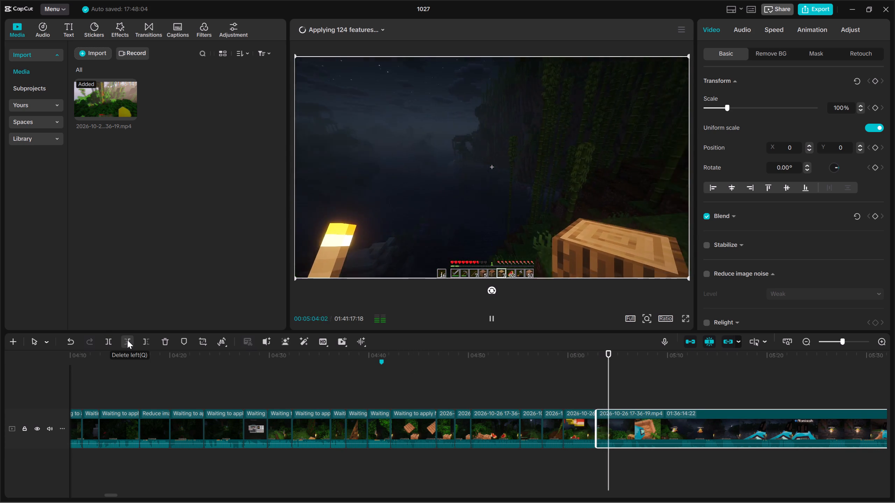
{"action": "key", "text": "space"}
{"action": "key", "text": "Up"}
{"action": "key", "text": "space"}
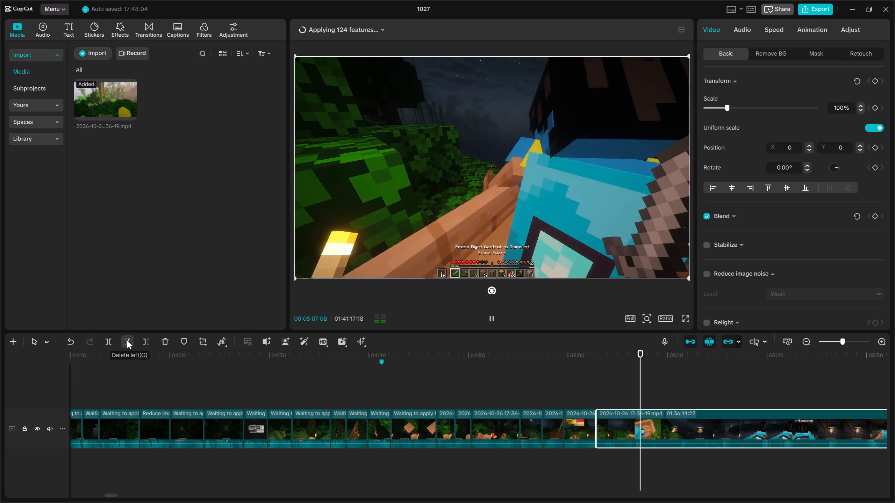
{"action": "key", "text": "space"}
{"action": "key", "text": "space"}
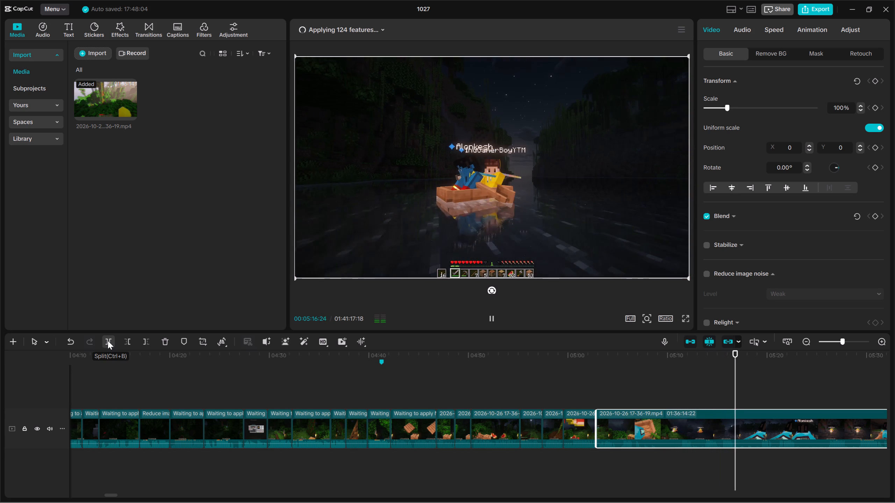
{"action": "key", "text": "space"}
{"action": "key", "text": "Up"}
{"action": "key", "text": "space"}
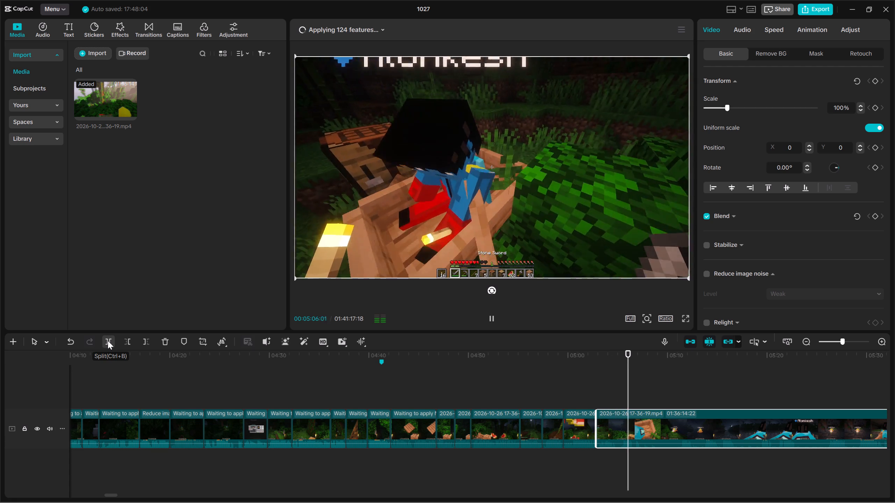
{"action": "key", "text": "space"}
{"action": "left_click", "coordinate": [108, 341]}
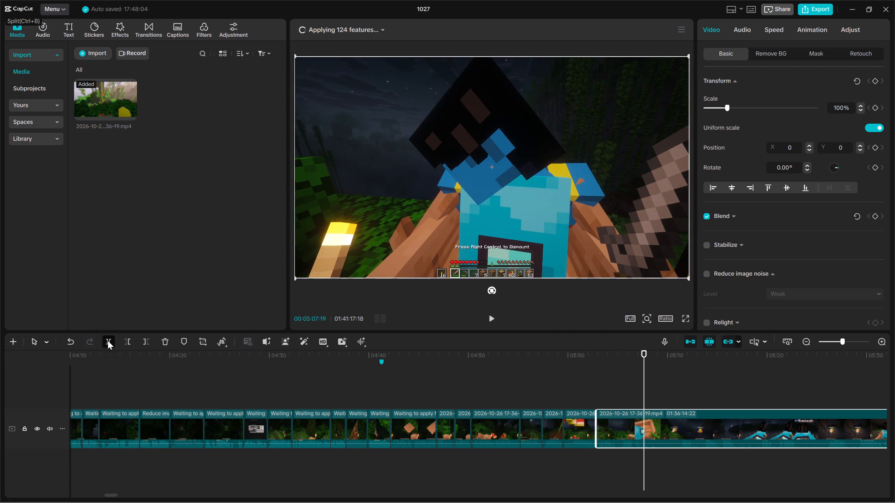
Split the boat footage at about 05:11 and again at about 05:16.
{"action": "key", "text": "space"}
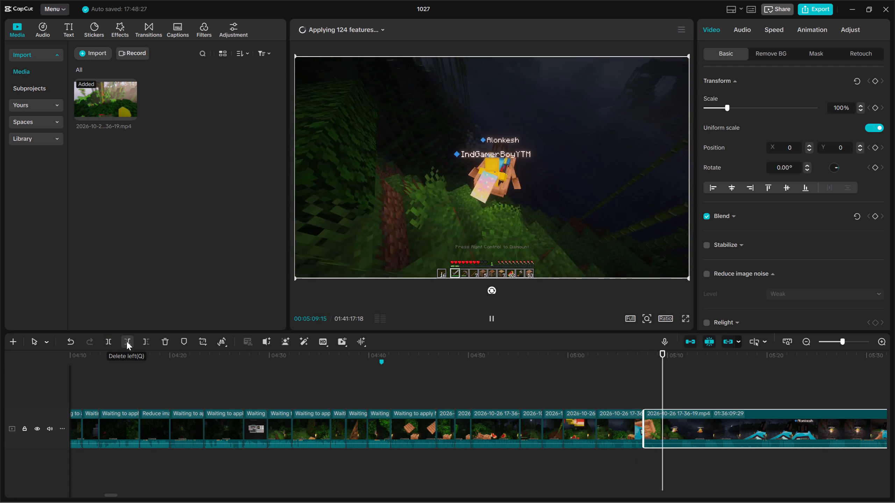
{"action": "key", "text": "space"}
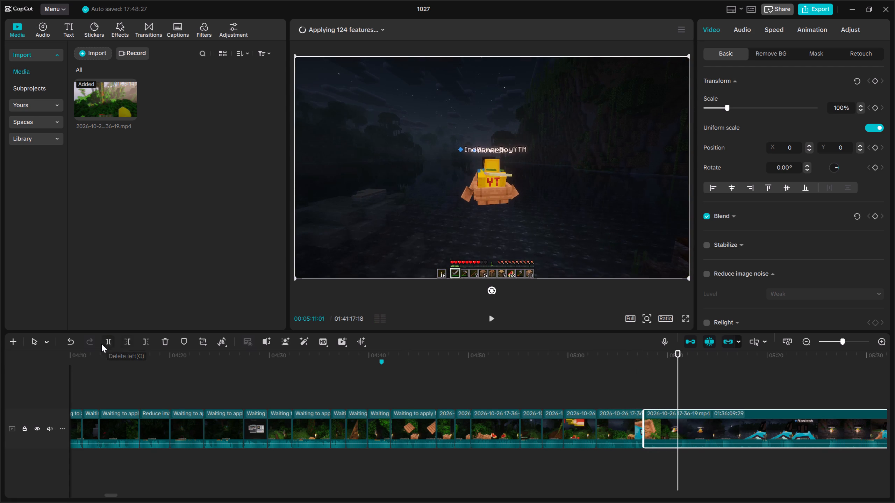
{"action": "left_click", "coordinate": [107, 343]}
{"action": "key", "text": "space"}
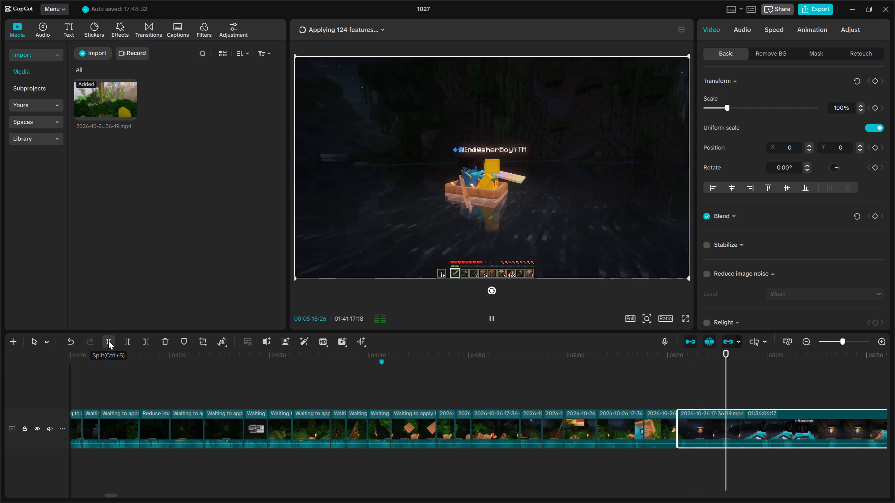
{"action": "key", "text": "space"}
{"action": "left_click", "coordinate": [108, 341]}
Extract the audio of the clip between 05:11 and 05:16 and move it earlier to start at about 05:07.
{"action": "left_click", "coordinate": [719, 434]}
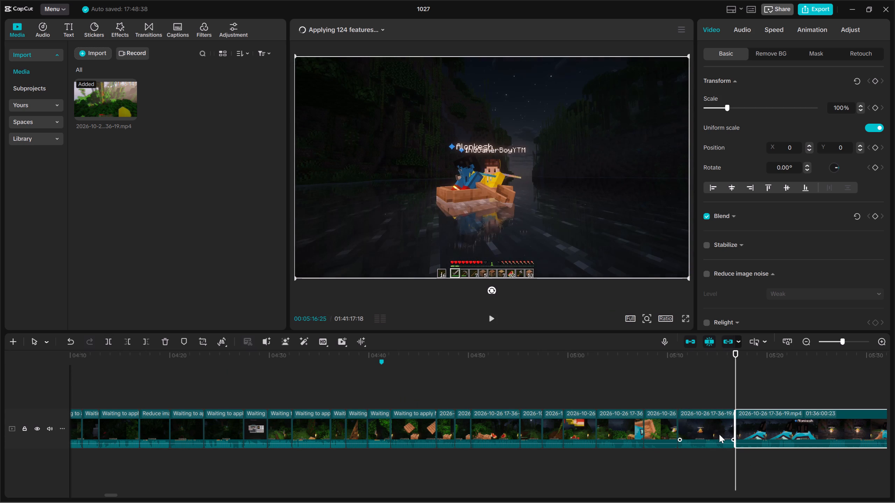
{"action": "right_click", "coordinate": [719, 434]}
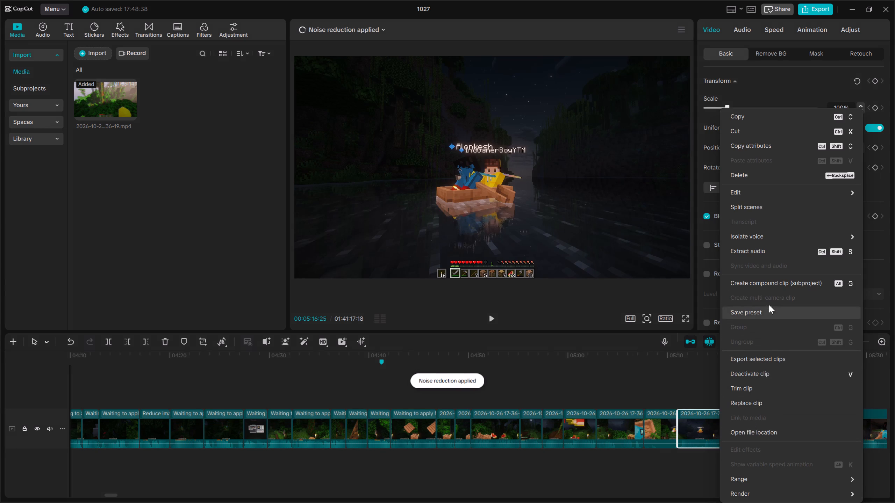
{"action": "left_click", "coordinate": [758, 253]}
{"action": "left_click_drag", "start_coordinate": [707, 451], "coordinate": [670, 453]}
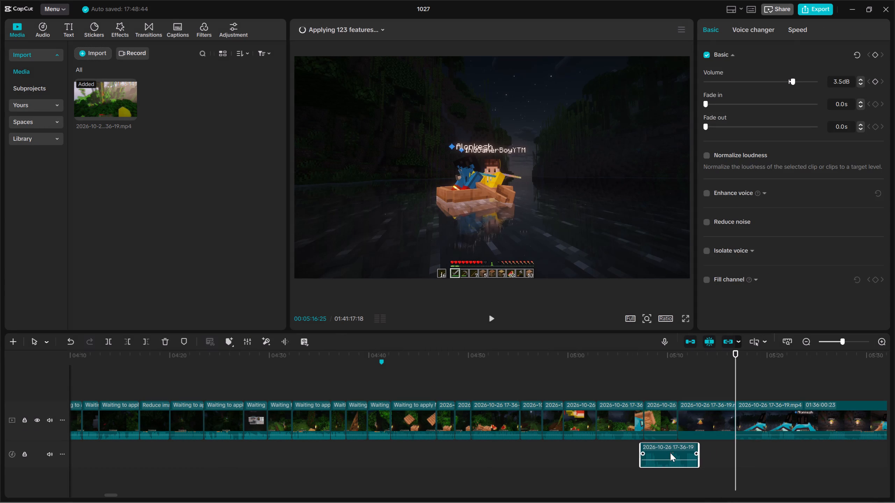
{"action": "left_click_drag", "start_coordinate": [670, 453], "coordinate": [673, 453]}
Play the boat footage from about 05:07 to check the moved audio against the video.
{"action": "left_click", "coordinate": [653, 426]}
{"action": "key", "text": "Up"}
{"action": "key", "text": "Up"}
{"action": "key", "text": "Up"}
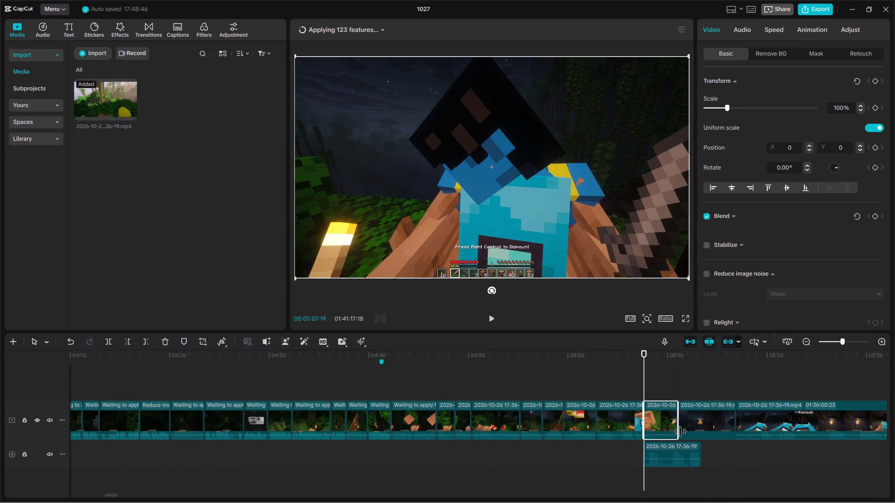
{"action": "key", "text": "space"}
{"action": "left_click", "coordinate": [675, 449]}
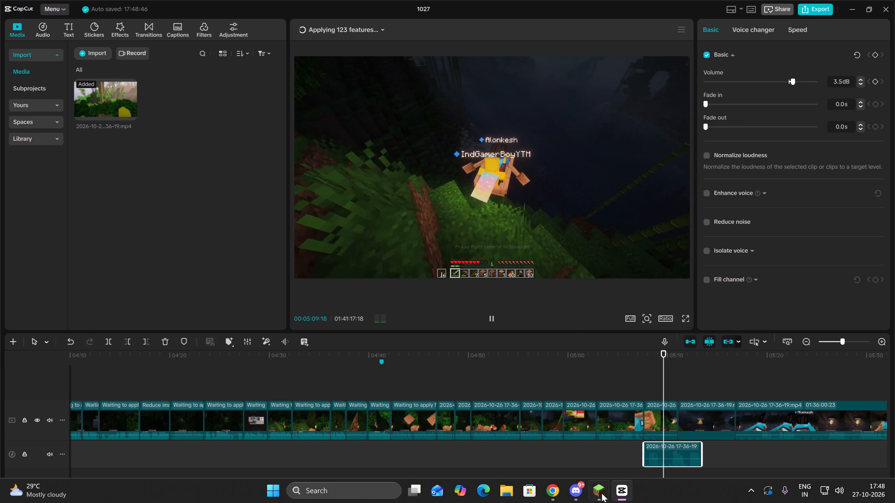
Switch to Chrome, mute the Bedwars live stream on YouTube, and return to CapCut.
{"action": "left_click", "coordinate": [541, 489]}
{"action": "left_click", "coordinate": [546, 489]}
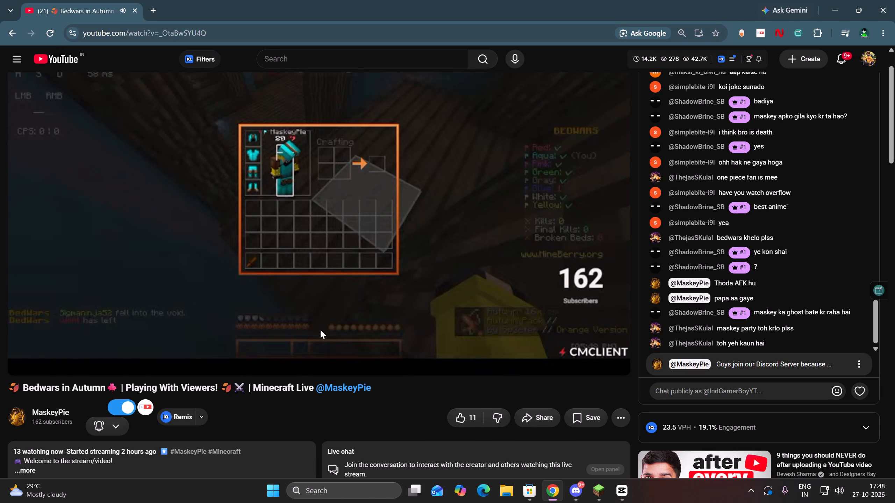
{"action": "left_click", "coordinate": [44, 365]}
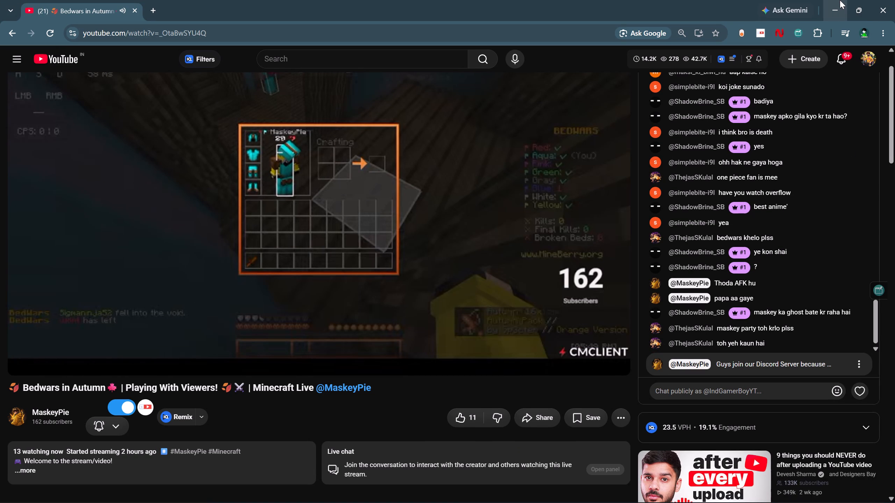
{"action": "left_click", "coordinate": [840, 0]}
{"action": "left_click", "coordinate": [894, 0]}
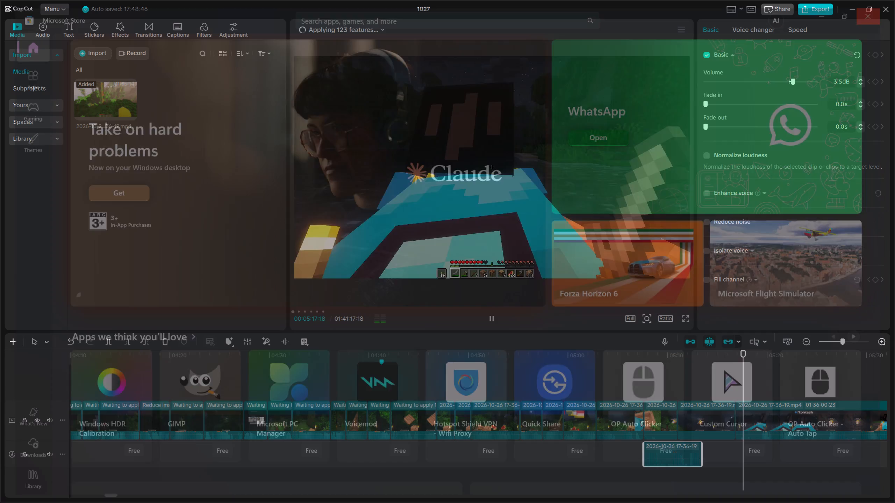
Replay the boat section with the moved audio and cut off the end of the extracted audio at about 05:12.
{"action": "key", "text": "Up"}
{"action": "key", "text": "Up"}
{"action": "key", "text": "Up"}
{"action": "key", "text": "Up"}
{"action": "key", "text": "space"}
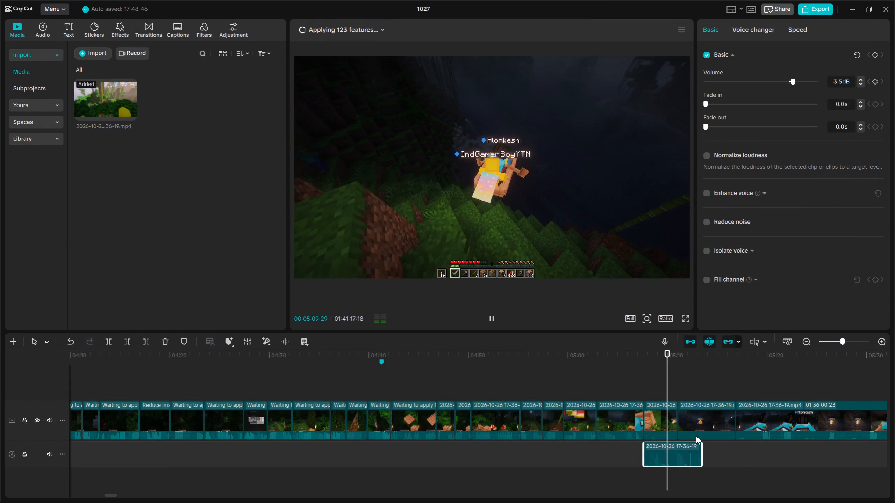
{"action": "left_click_drag", "start_coordinate": [704, 388], "coordinate": [710, 446]}
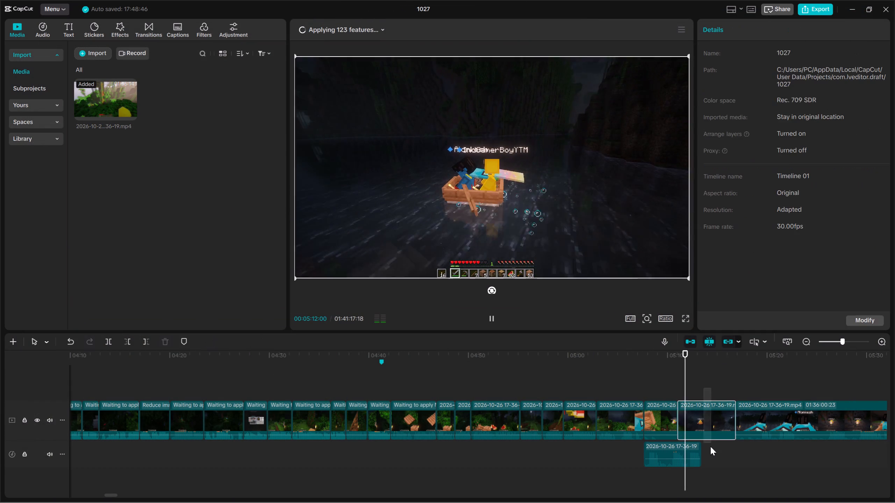
{"action": "left_click_drag", "start_coordinate": [710, 446], "coordinate": [708, 450]}
{"action": "key", "text": "Up"}
{"action": "left_click", "coordinate": [690, 447]}
{"action": "key", "text": "space"}
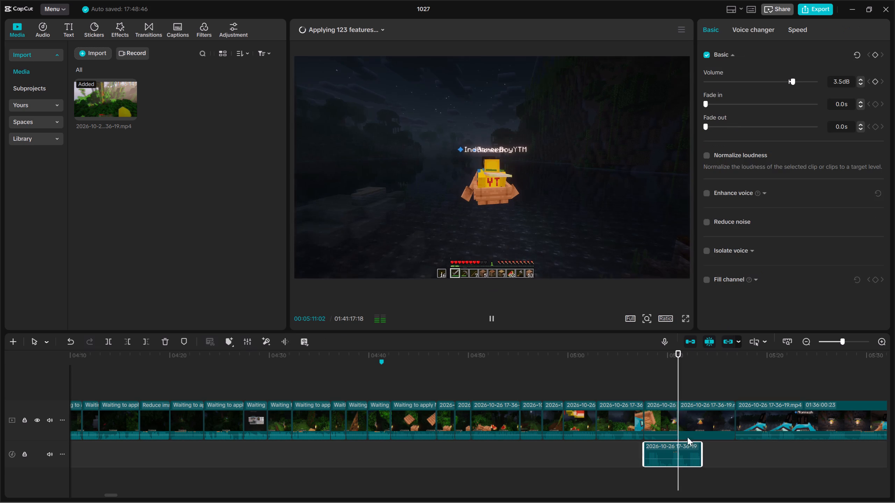
{"action": "key", "text": "space"}
{"action": "left_click", "coordinate": [147, 340]}
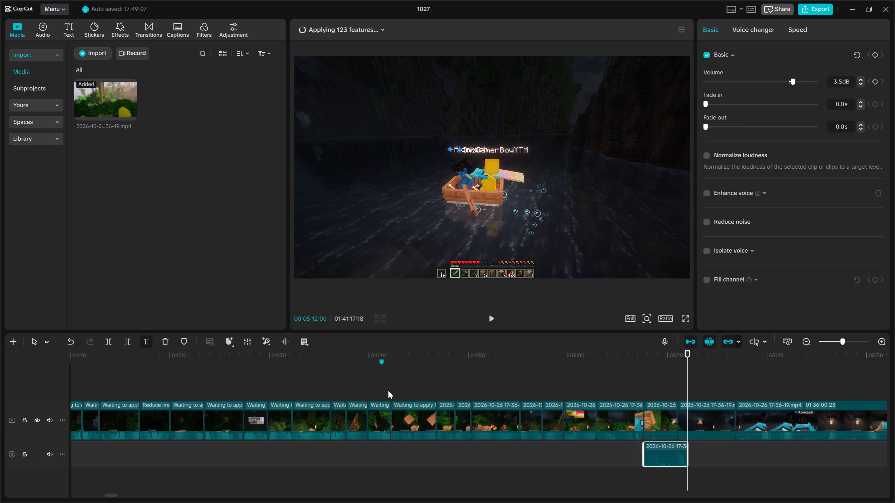
Remove the part of the 05:11 boat clip that lies after about 05:12.
{"action": "left_click_drag", "start_coordinate": [718, 382], "coordinate": [711, 435]}
{"action": "left_click", "coordinate": [142, 338]}
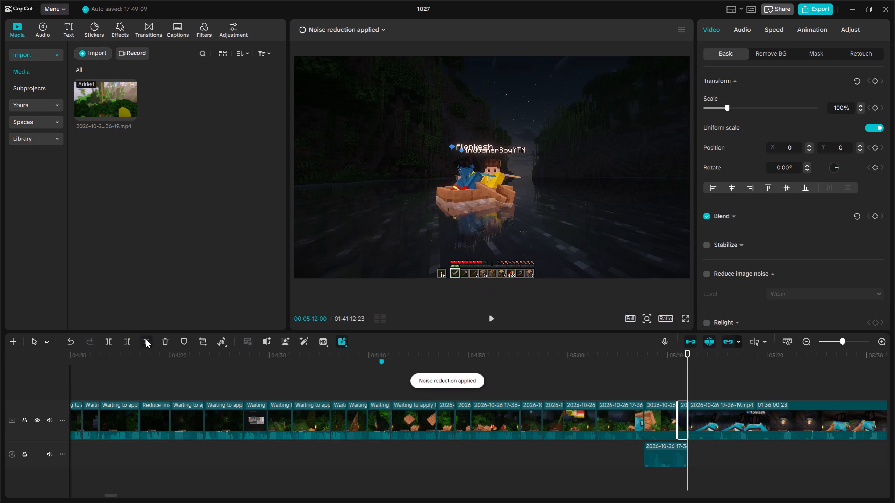
Review the remaining boat and cave footage from about 05:12 to about 05:49, skipping ahead through it.
{"action": "key", "text": "space"}
{"action": "left_click_drag", "start_coordinate": [805, 463], "coordinate": [805, 422]}
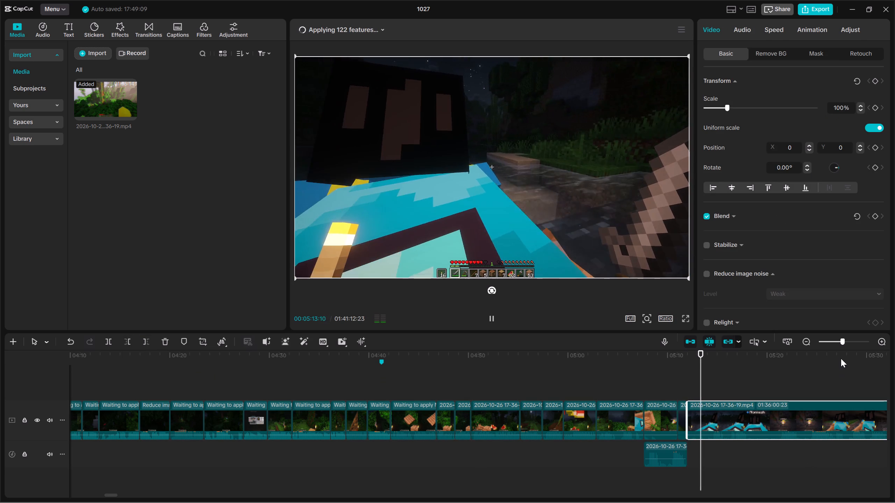
{"action": "key", "text": "space"}
{"action": "key", "text": "space"}
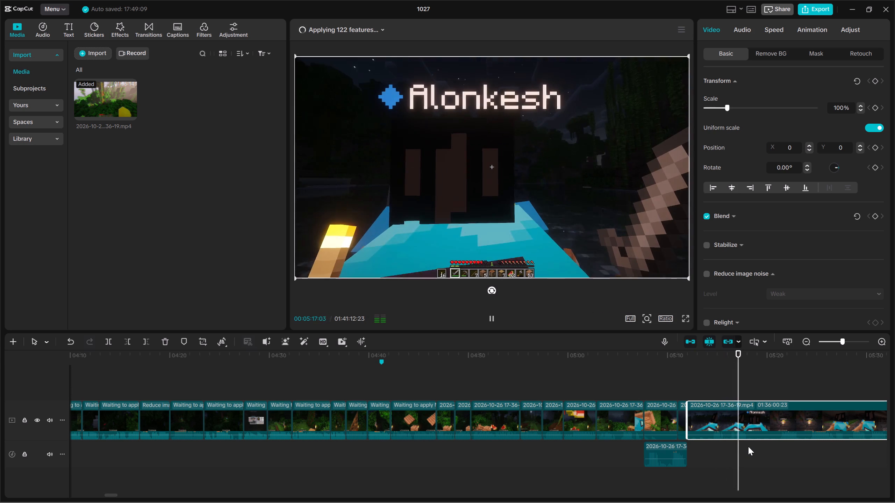
{"action": "left_click", "coordinate": [779, 449]}
{"action": "key", "text": "space"}
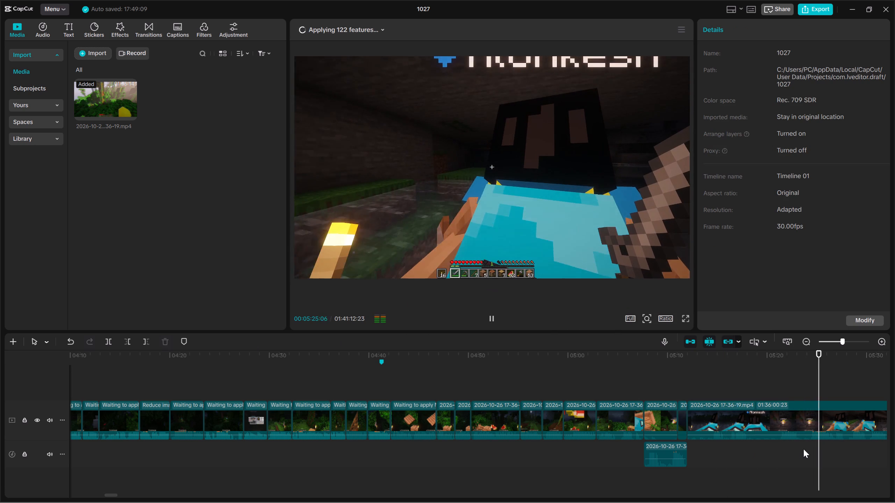
{"action": "key", "text": "space"}
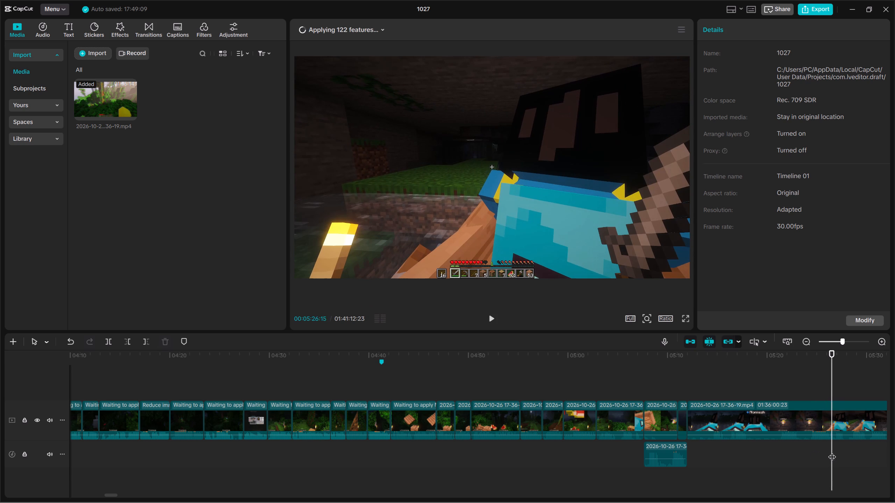
{"action": "key", "text": "space"}
{"action": "left_click", "coordinate": [850, 447]}
{"action": "key", "text": "space"}
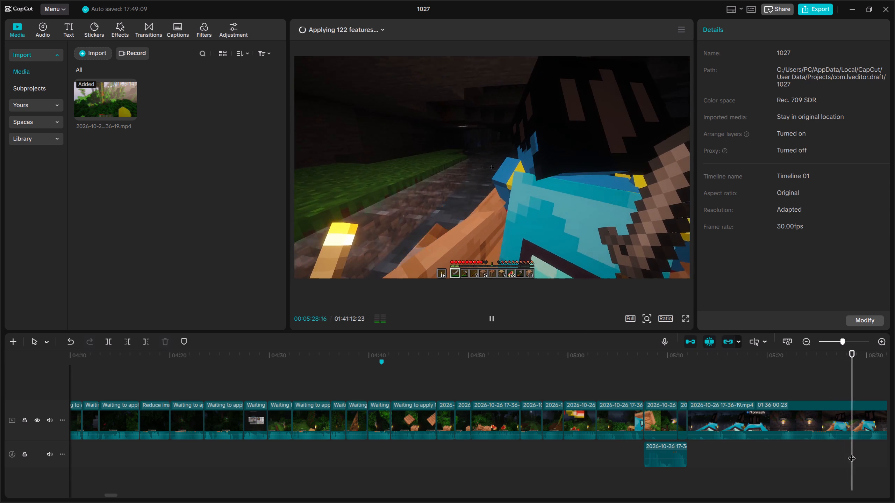
{"action": "left_click_drag", "start_coordinate": [830, 457], "coordinate": [881, 459]}
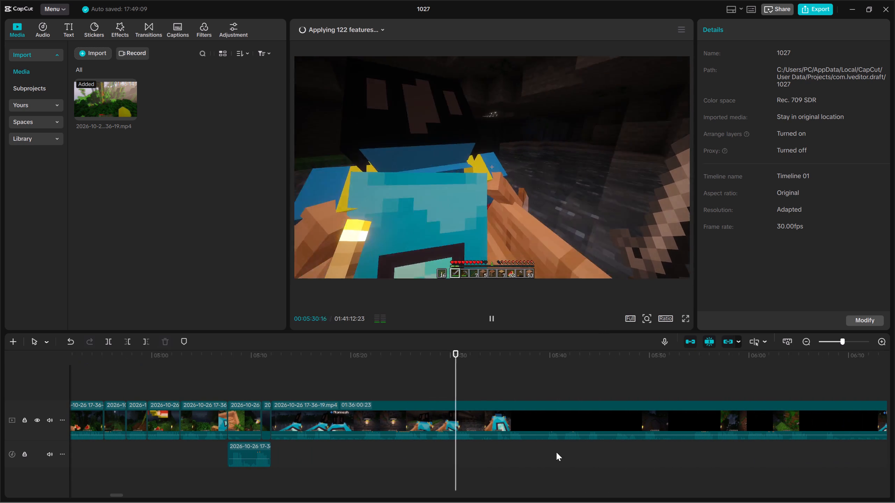
{"action": "left_click", "coordinate": [542, 451]}
{"action": "key", "text": "space"}
{"action": "key", "text": "space"}
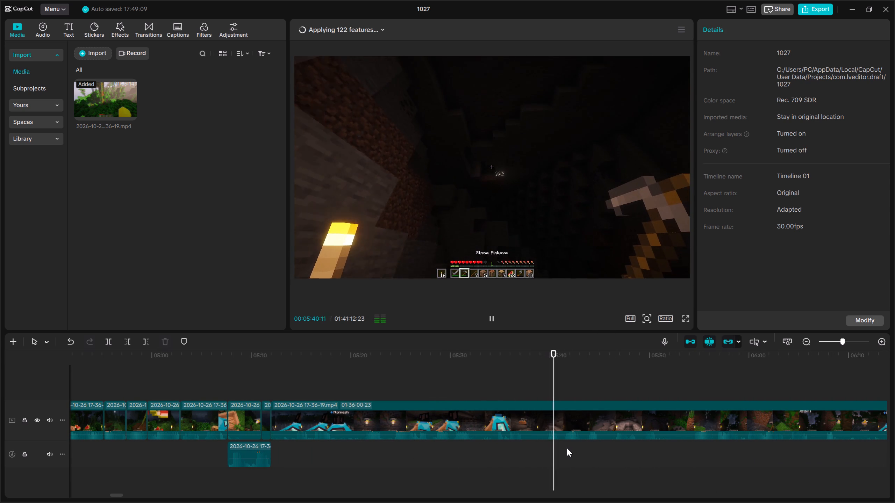
{"action": "left_click", "coordinate": [567, 448]}
{"action": "key", "text": "space"}
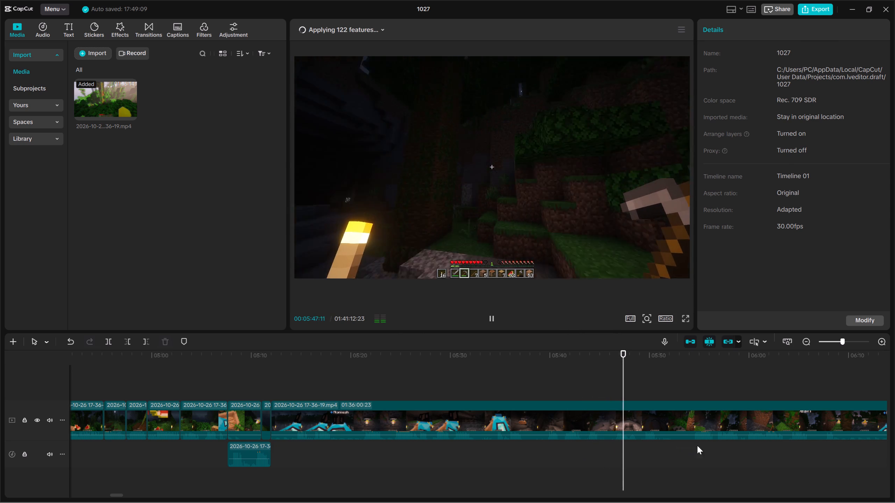
Open the audio settings of the long remaining clip and pause playback at about 05:49.
{"action": "left_click", "coordinate": [721, 422]}
{"action": "left_click", "coordinate": [756, 27]}
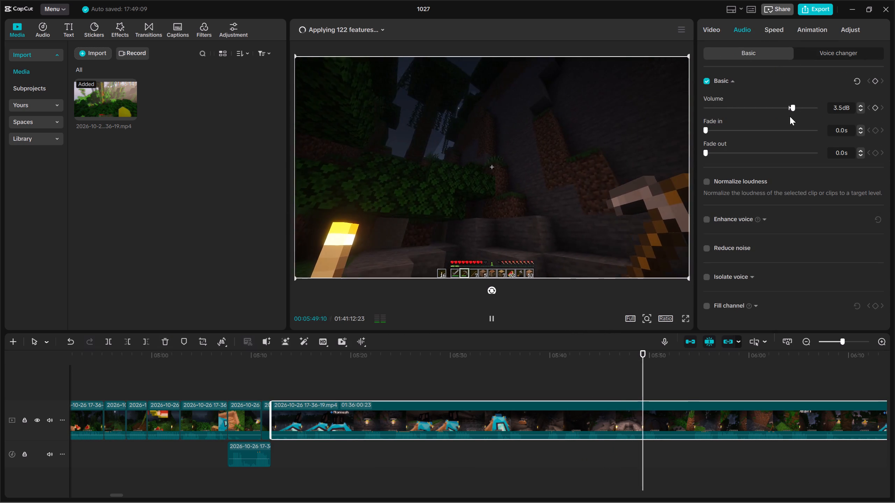
{"action": "key", "text": "space"}
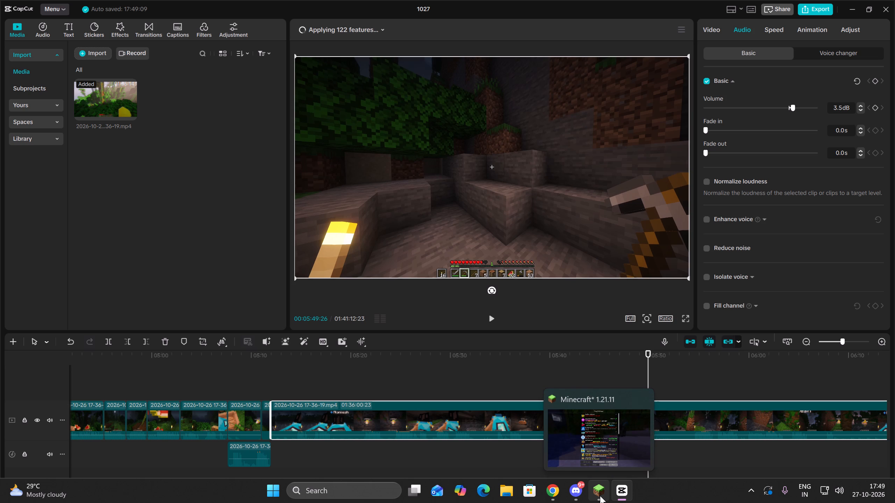
Switch to Minecraft, take it out of full-screen mode and return to CapCut.
{"action": "left_click", "coordinate": [600, 496]}
{"action": "left_click", "coordinate": [596, 484]}
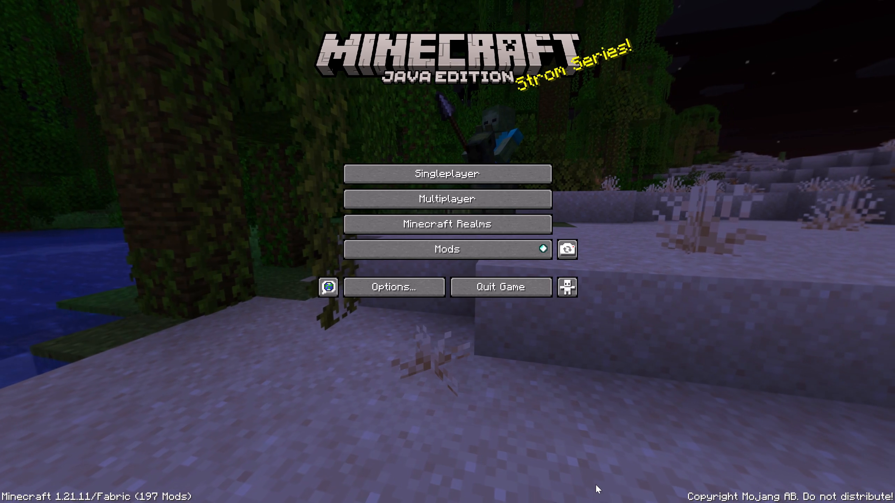
{"action": "key", "text": "F11"}
{"action": "left_click", "coordinate": [535, 166]}
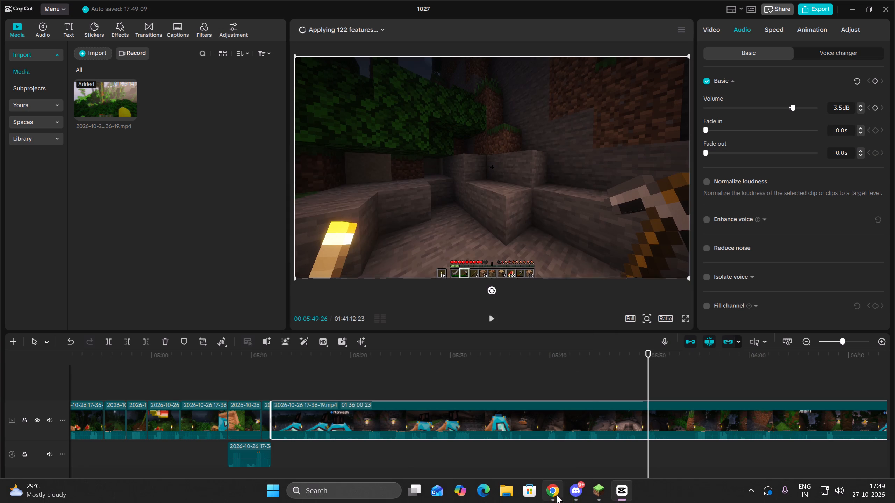
Switch to Chrome and skip the Bedwars live stream forward by 100 seconds.
{"action": "left_click", "coordinate": [556, 494]}
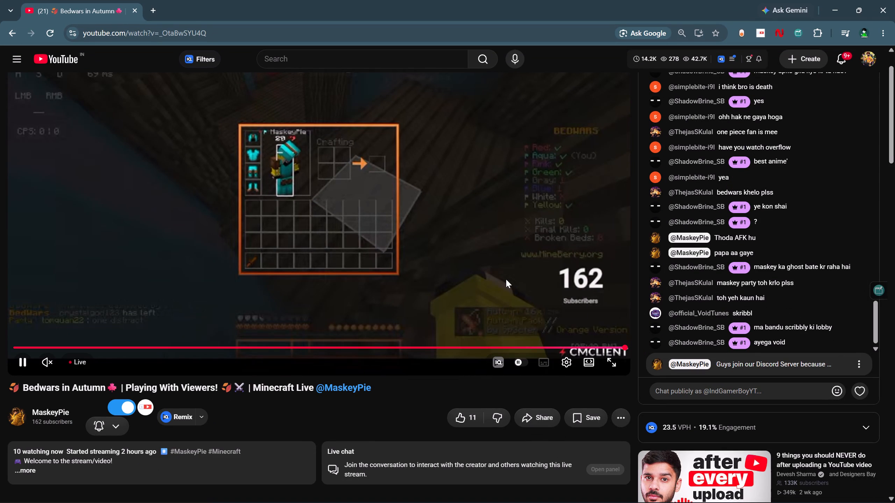
{"action": "key", "text": "l"}
{"action": "type", "text": "lllllllll"}
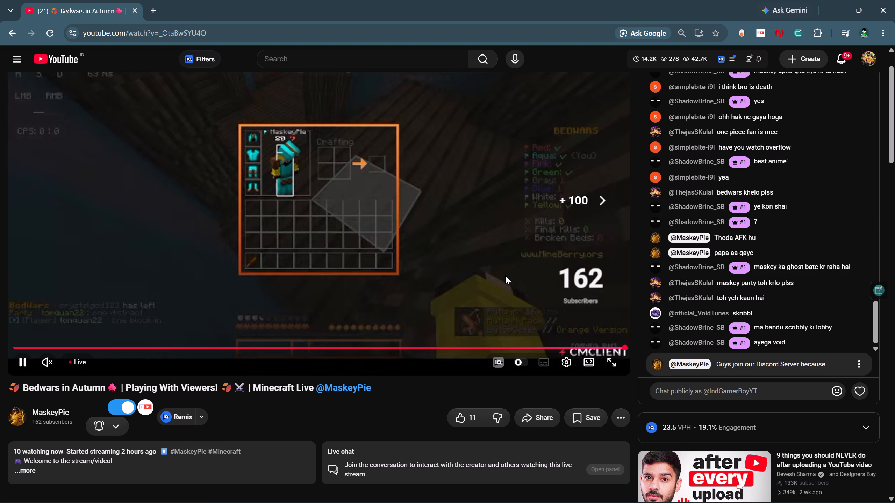
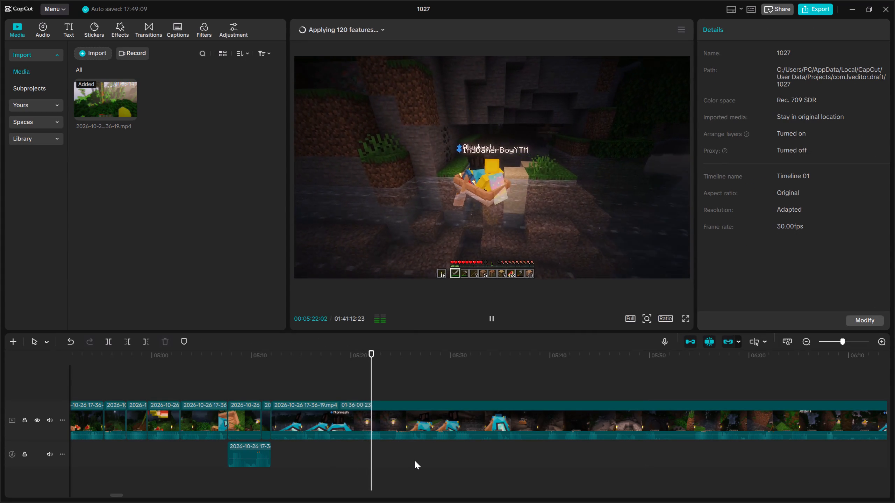
Remove the opening of the long remaining clip up to about 05:14 on the timeline.
{"action": "left_click", "coordinate": [303, 444]}
{"action": "left_click_drag", "start_coordinate": [302, 444], "coordinate": [295, 445]}
{"action": "left_click_drag", "start_coordinate": [330, 449], "coordinate": [340, 407]}
{"action": "left_click", "coordinate": [130, 338]}
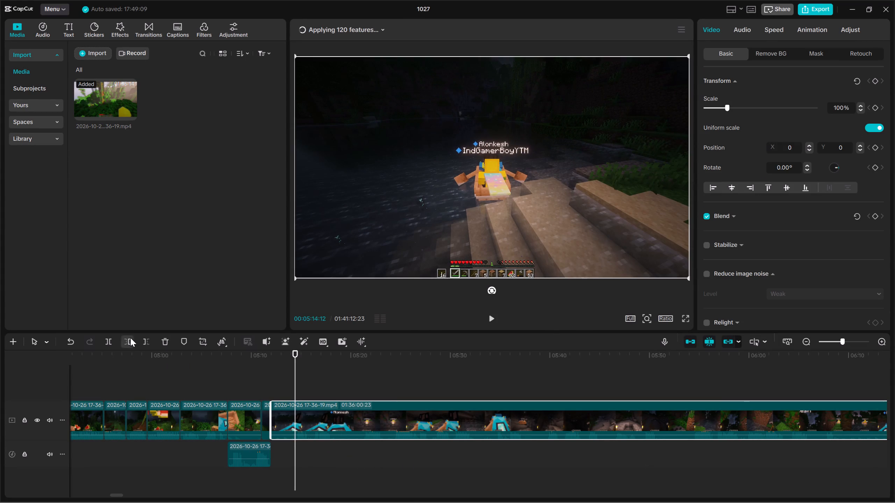
Replay the new start of the long boat clip and split it at 05:13:05.
{"action": "key", "text": "space"}
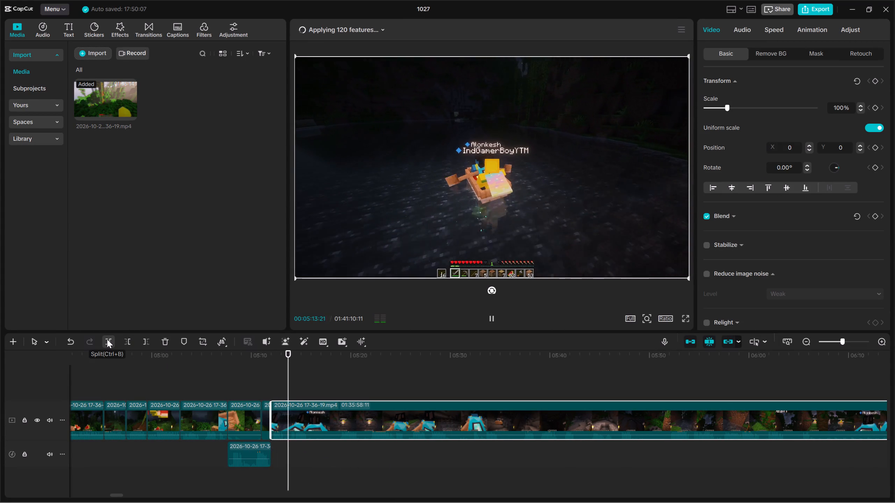
{"action": "key", "text": "space"}
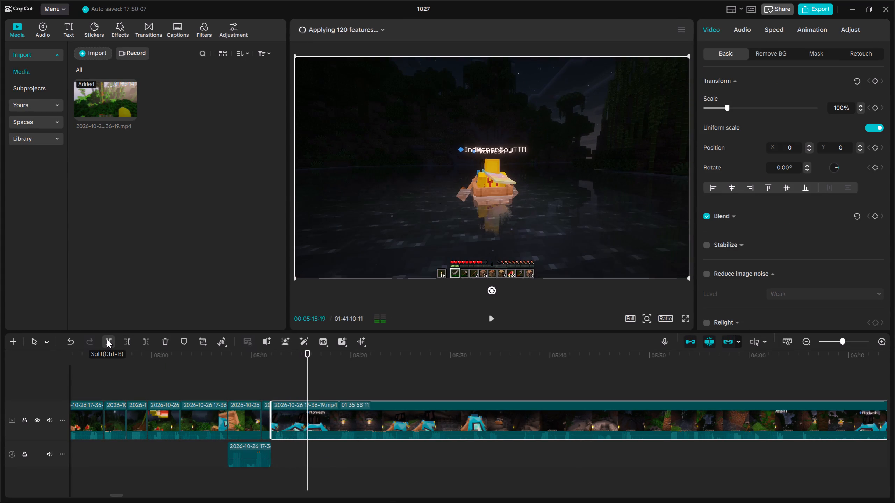
{"action": "key", "text": "Up"}
{"action": "key", "text": "space"}
{"action": "key", "text": "space"}
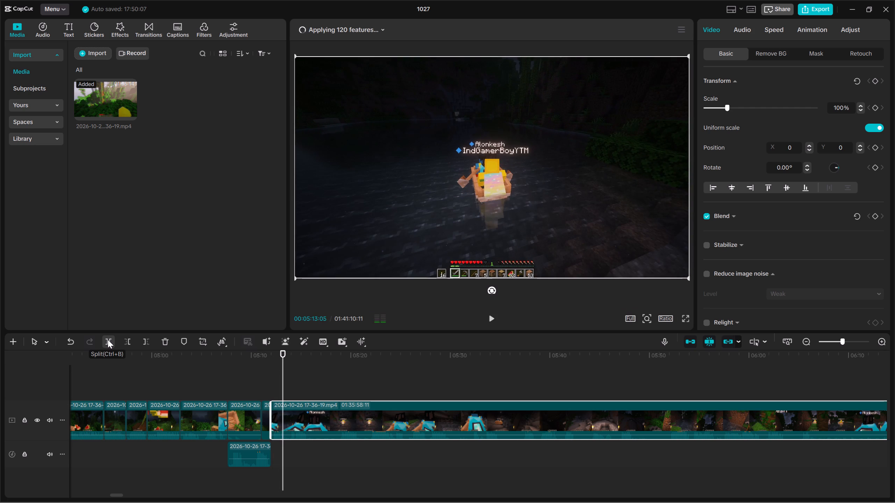
{"action": "left_click", "coordinate": [108, 340]}
Trim the start of the long clip after the split twice, first up to 05:14:07, and a fraction of a second more after replaying.
{"action": "key", "text": "space"}
{"action": "key", "text": "space"}
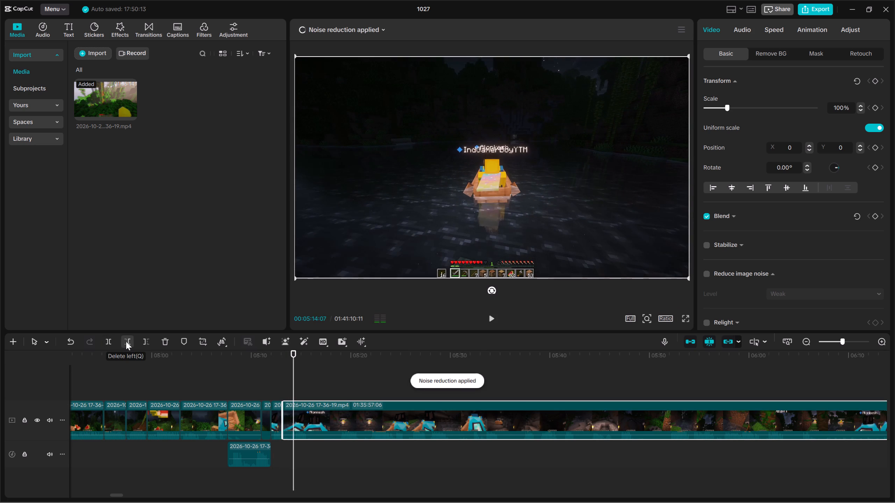
{"action": "left_click", "coordinate": [126, 341]}
{"action": "key", "text": "space"}
{"action": "key", "text": "Up"}
{"action": "key", "text": "space"}
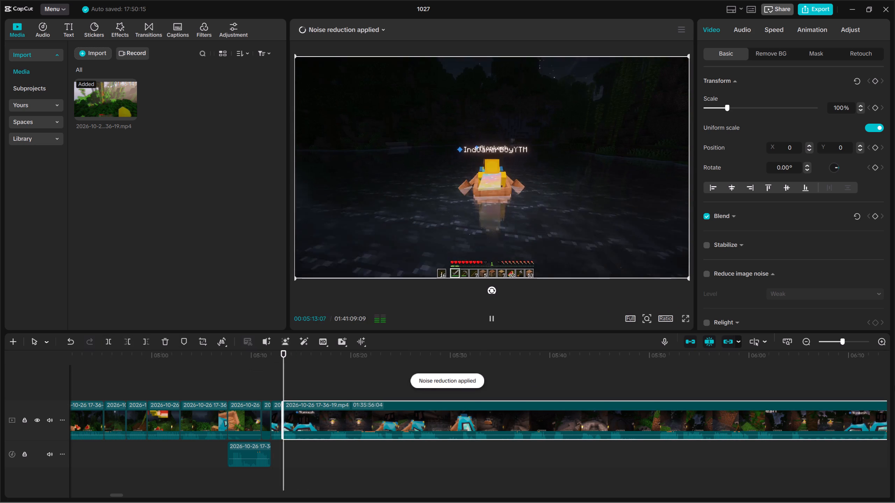
{"action": "key", "text": "space"}
{"action": "left_click", "coordinate": [124, 341]}
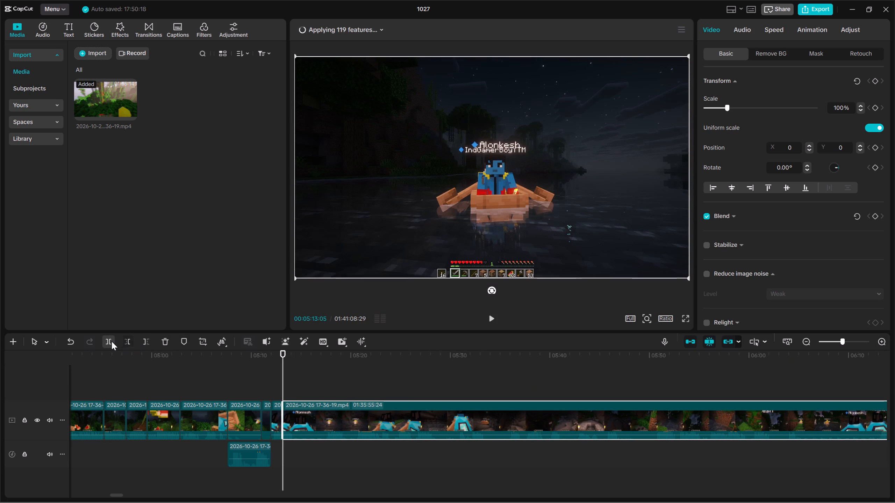
Split the long clip at about 05:14 and remove the footage following the split up to about 05:16.
{"action": "key", "text": "space"}
{"action": "key", "text": "space"}
{"action": "left_click", "coordinate": [111, 341]}
{"action": "key", "text": "space"}
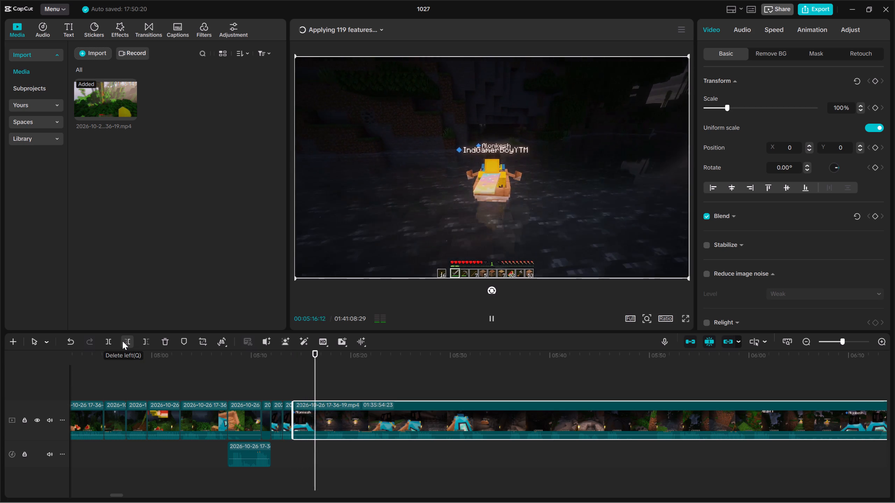
{"action": "left_click", "coordinate": [122, 341]}
Play the boat footage through, split it at about 05:26 and remove the footage following the split up to about 05:28.
{"action": "key", "text": "space"}
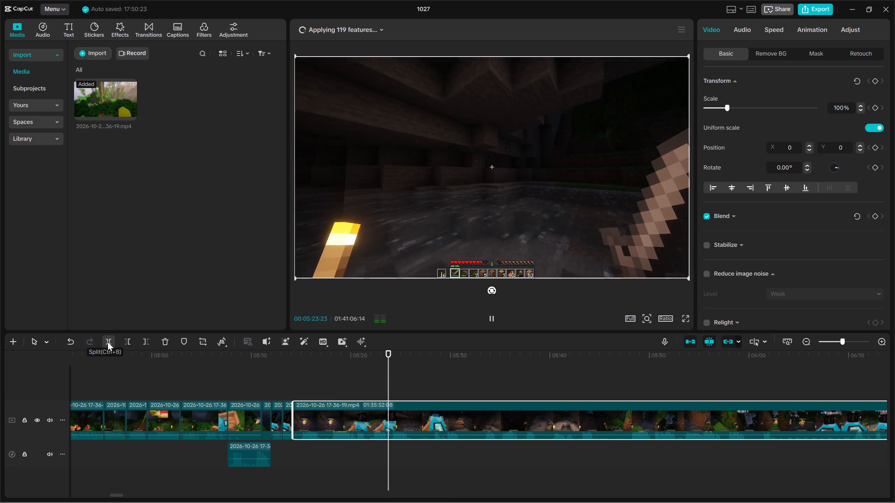
{"action": "key", "text": "space"}
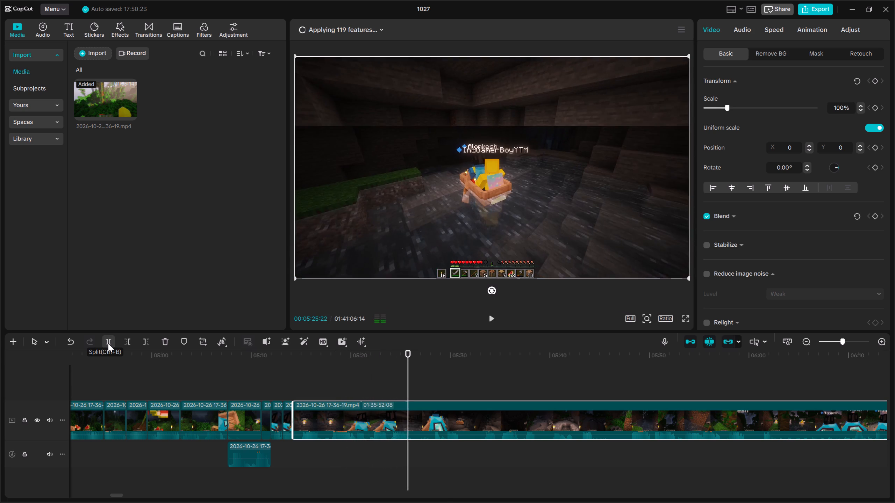
{"action": "key", "text": "space"}
{"action": "key", "text": "space"}
{"action": "left_click", "coordinate": [108, 343]}
{"action": "key", "text": "space"}
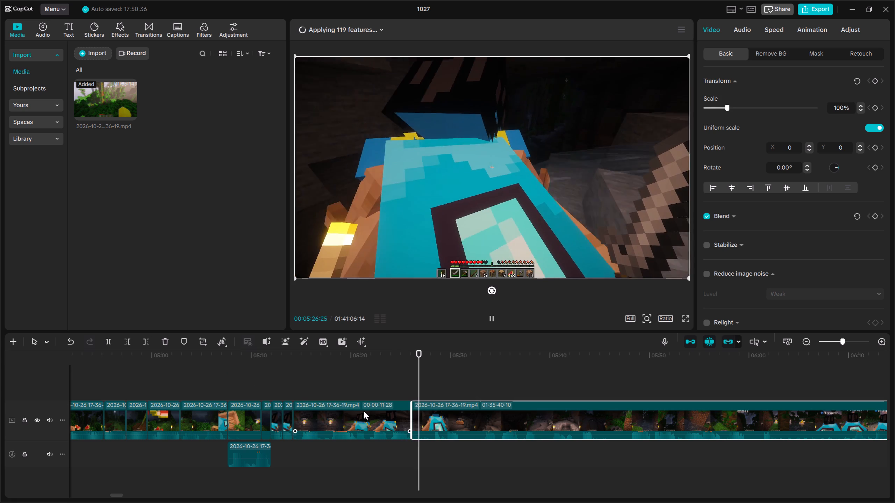
{"action": "left_click", "coordinate": [129, 341]}
Split the cave footage at about 05:29 and remove the footage following the split up to about 05:31.
{"action": "key", "text": "space"}
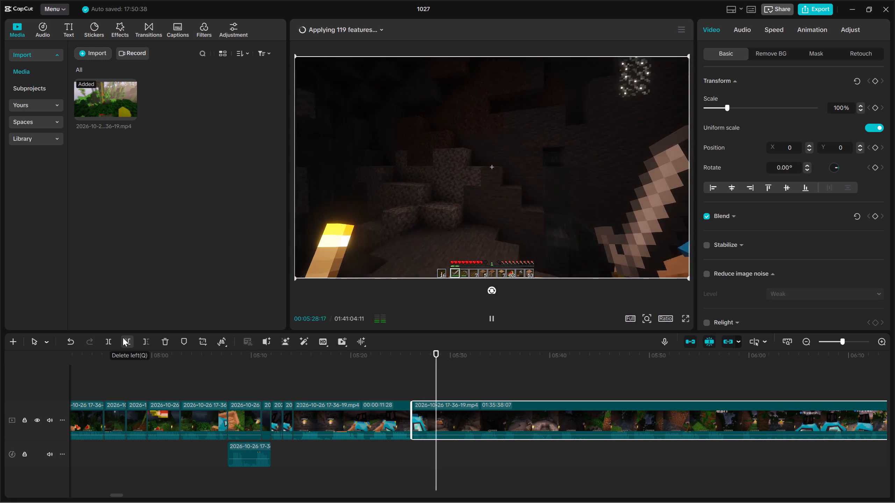
{"action": "key", "text": "space"}
{"action": "left_click", "coordinate": [109, 341]}
{"action": "key", "text": "space"}
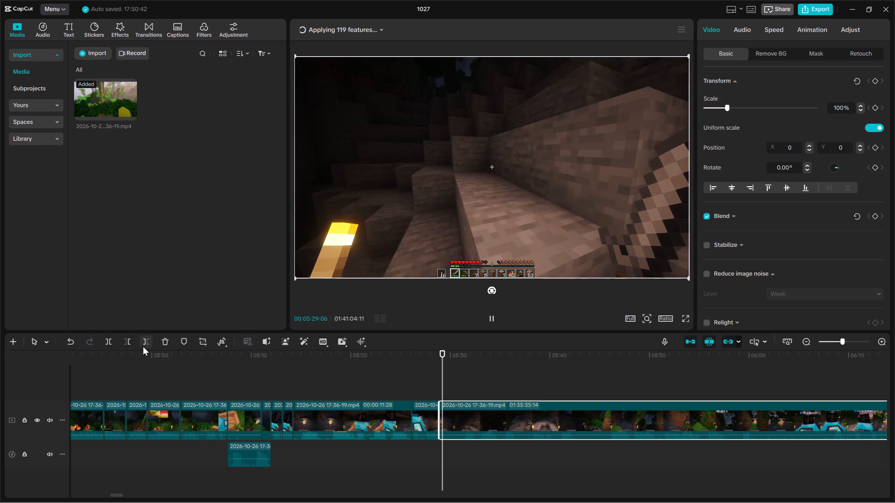
{"action": "left_click", "coordinate": [129, 342]}
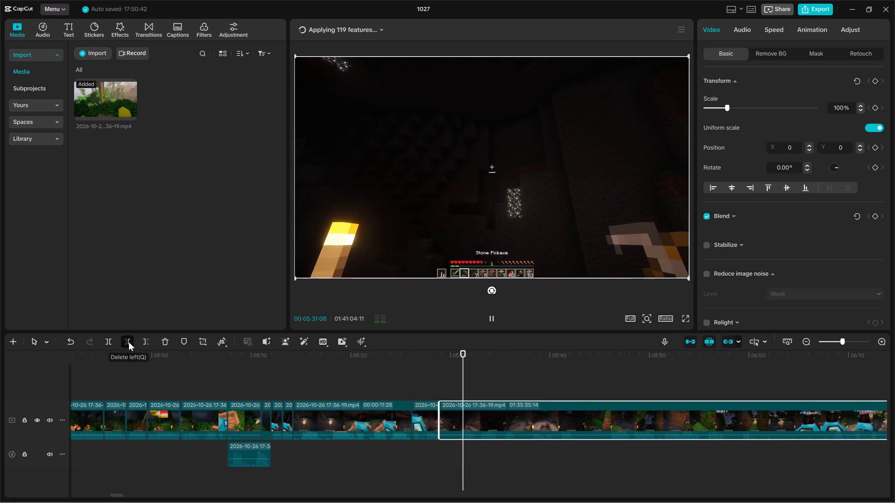
Split the long remaining clip at 05:32:13 and play the footage following the split up to about 05:33.
{"action": "key", "text": "space"}
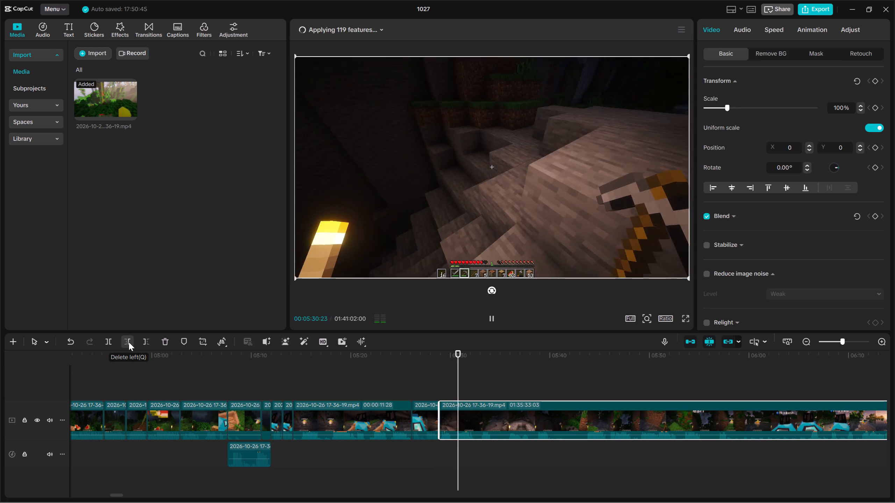
{"action": "key", "text": "space"}
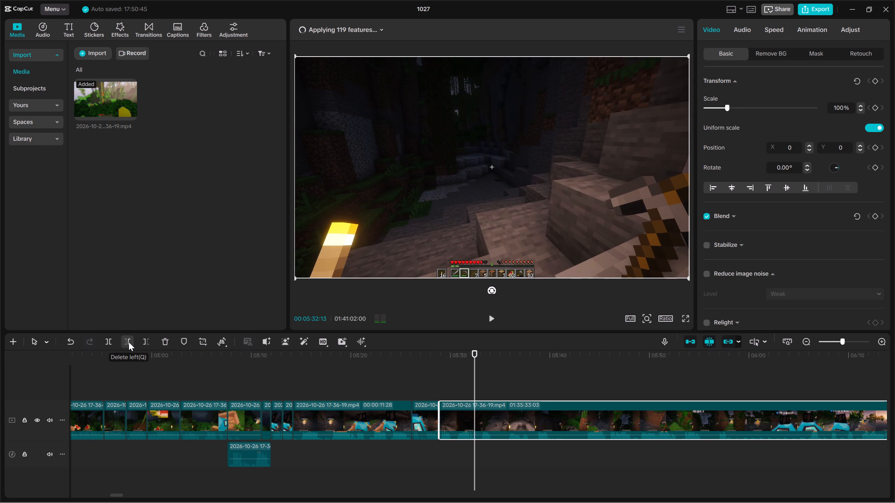
{"action": "left_click", "coordinate": [110, 340]}
{"action": "key", "text": "space"}
{"action": "key", "text": "space"}
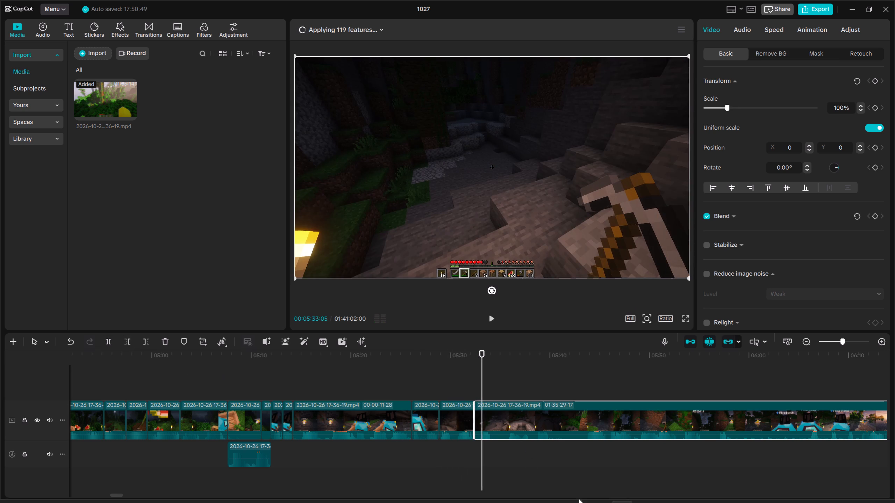
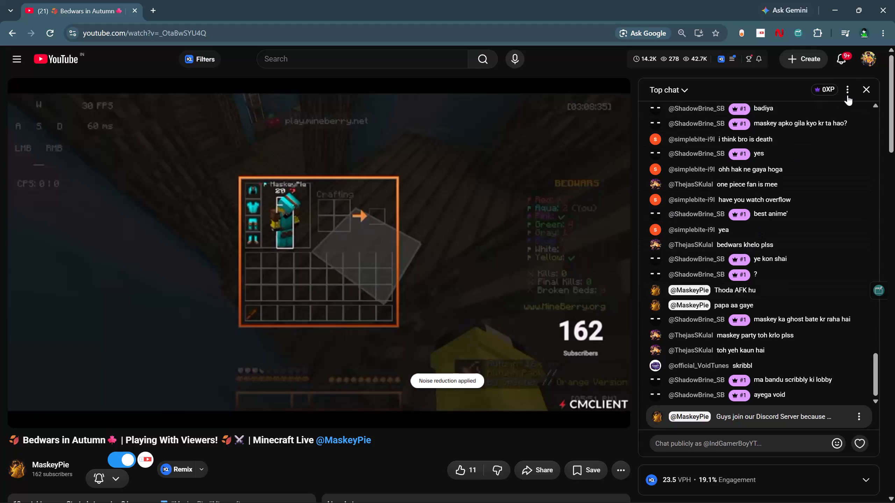
Check the participants list of the Bedwars live stream's chat and return to the chat.
{"action": "left_click", "coordinate": [847, 92]}
{"action": "left_click", "coordinate": [836, 110]}
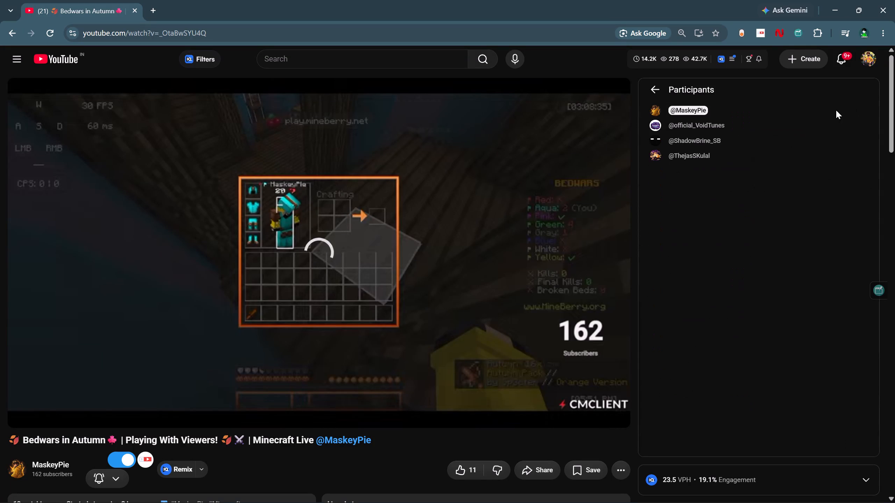
{"action": "left_click_drag", "start_coordinate": [729, 148], "coordinate": [665, 129]}
{"action": "left_click", "coordinate": [699, 212]}
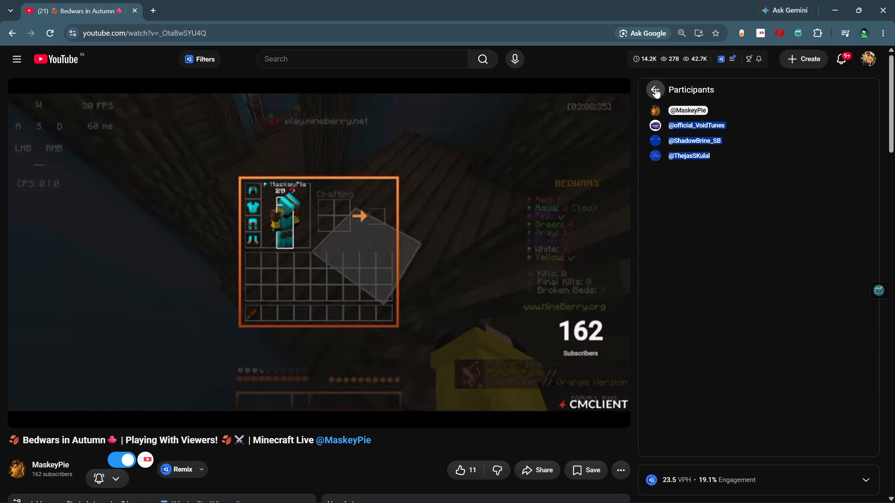
{"action": "left_click", "coordinate": [653, 84]}
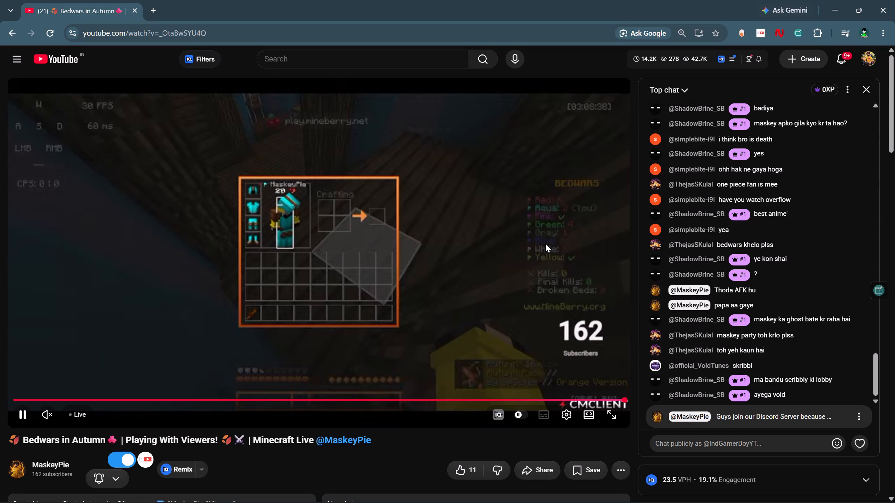
Skip the Bedwars live stream forward repeatedly to catch up with the live moment and keep it playing.
{"action": "key", "text": "l"}
{"action": "key", "text": "l"}
{"action": "key", "text": "l"}
{"action": "key", "text": "l"}
{"action": "key", "text": "l"}
{"action": "key", "text": "l"}
{"action": "key", "text": "l"}
{"action": "key", "text": "l"}
{"action": "key", "text": "l"}
{"action": "key", "text": "l"}
{"action": "scroll", "coordinate": [526, 241], "scroll_direction": "down", "scroll_amount": 1}
{"action": "left_click", "coordinate": [526, 241]}
{"action": "key", "text": "l"}
{"action": "key", "text": "l"}
{"action": "key", "text": "l"}
{"action": "key", "text": "l"}
{"action": "key", "text": "l"}
{"action": "key", "text": "l"}
{"action": "key", "text": "l"}
{"action": "key", "text": "l"}
{"action": "key", "text": "l"}
{"action": "key", "text": "l"}
{"action": "key", "text": "l"}
{"action": "key", "text": "l"}
{"action": "key", "text": "l"}
{"action": "key", "text": "l"}
{"action": "key", "text": "l"}
{"action": "key", "text": "l"}
{"action": "key", "text": "l"}
{"action": "key", "text": "l"}
{"action": "key", "text": "l"}
{"action": "key", "text": "l"}
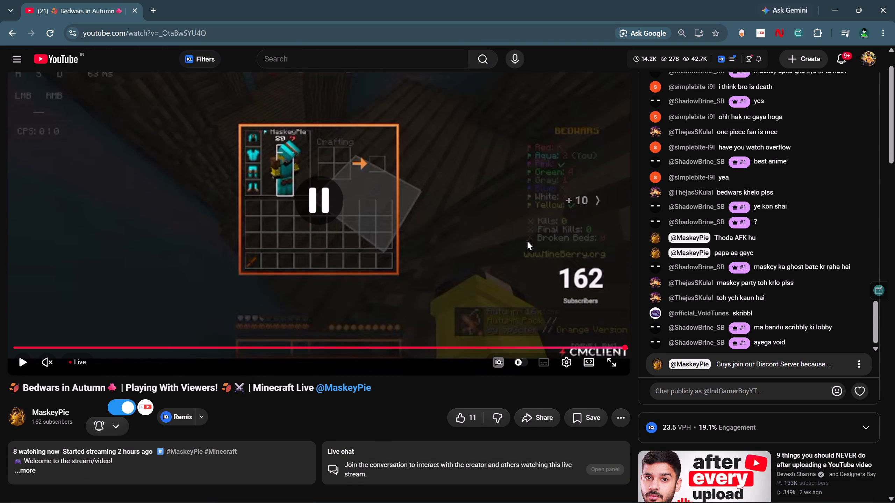
{"action": "key", "text": "l"}
{"action": "key", "text": "l"}
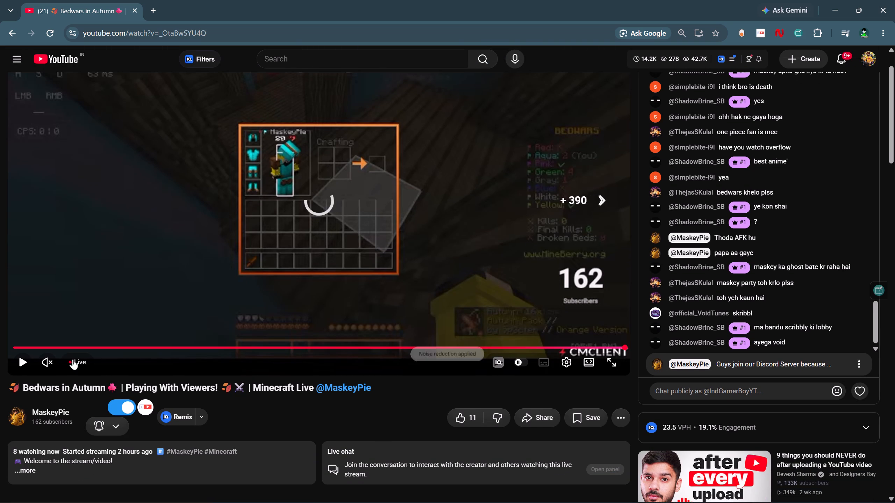
{"action": "key", "text": "l"}
{"action": "left_click", "coordinate": [24, 360]}
{"action": "key", "text": "l"}
{"action": "key", "text": "l"}
{"action": "key", "text": "l"}
{"action": "type", "text": "lll"}
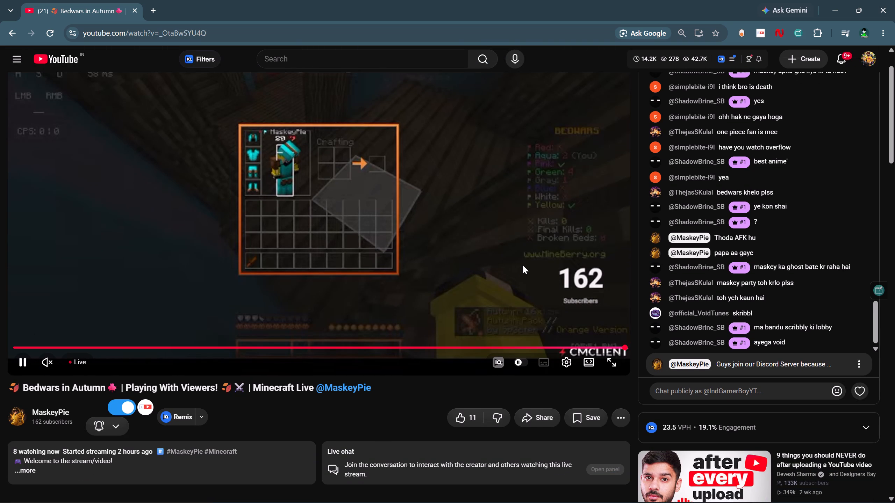
Check the live chat's participants list again and return to the stream.
{"action": "scroll", "coordinate": [538, 268], "scroll_direction": "up", "scroll_amount": 2}
{"action": "left_click", "coordinate": [845, 89]}
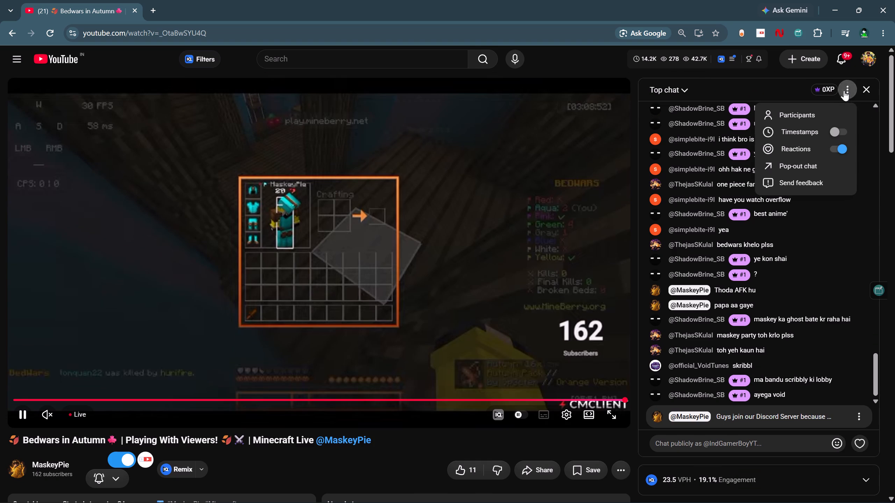
{"action": "left_click", "coordinate": [829, 105]}
{"action": "left_click", "coordinate": [825, 108]}
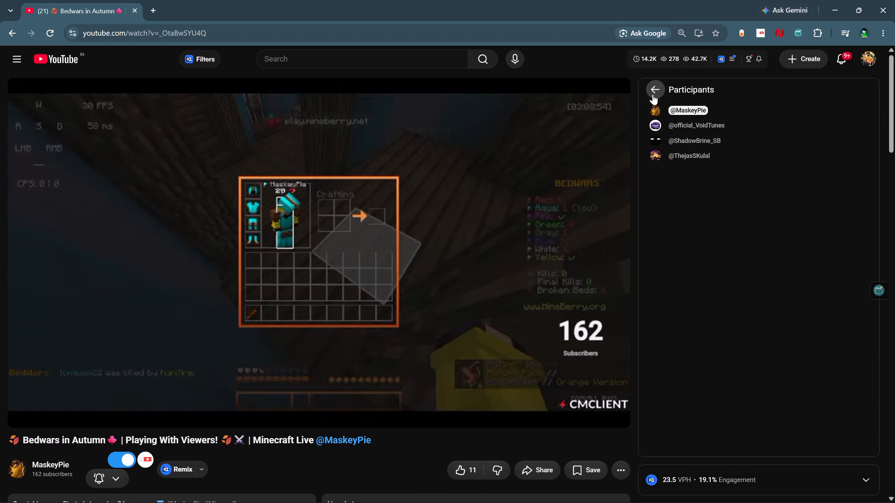
{"action": "left_click", "coordinate": [653, 94]}
{"action": "double_click", "coordinate": [505, 272]}
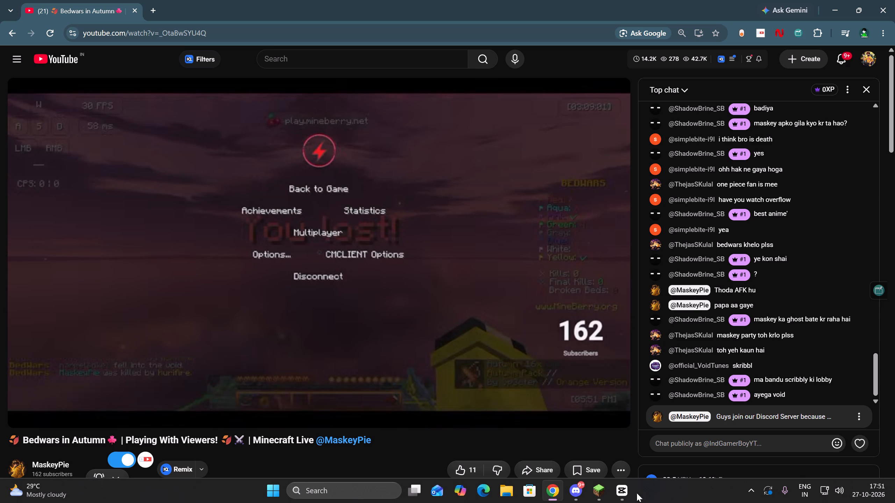
Switch to CapCut, review the cave footage from about 05:33, and remove the start of the long remaining clip up to about 05:43.
{"action": "left_click", "coordinate": [611, 495]}
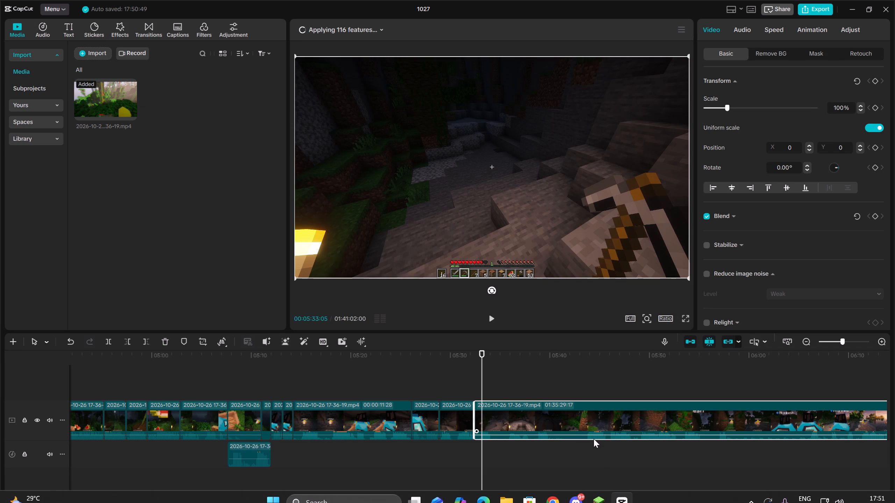
{"action": "key", "text": "Up"}
{"action": "key", "text": "space"}
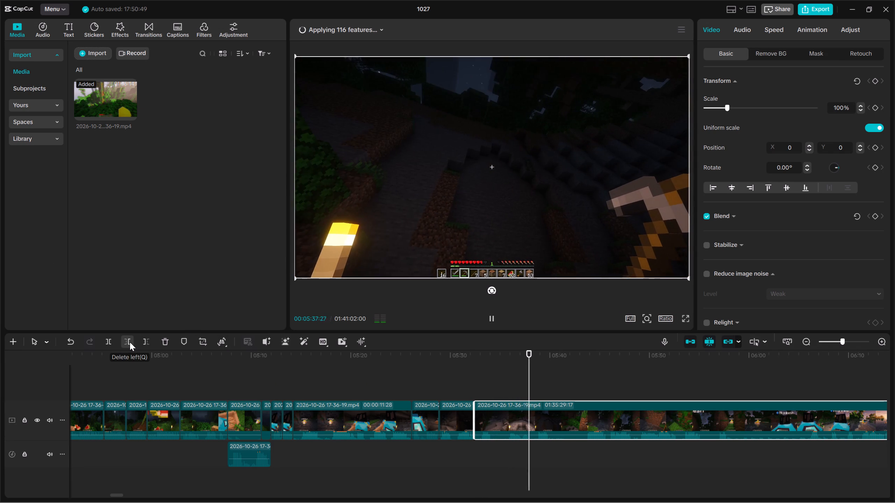
{"action": "key", "text": "Up"}
{"action": "left_click", "coordinate": [508, 445]}
{"action": "key", "text": "space"}
{"action": "left_click", "coordinate": [509, 445]}
{"action": "key", "text": "space"}
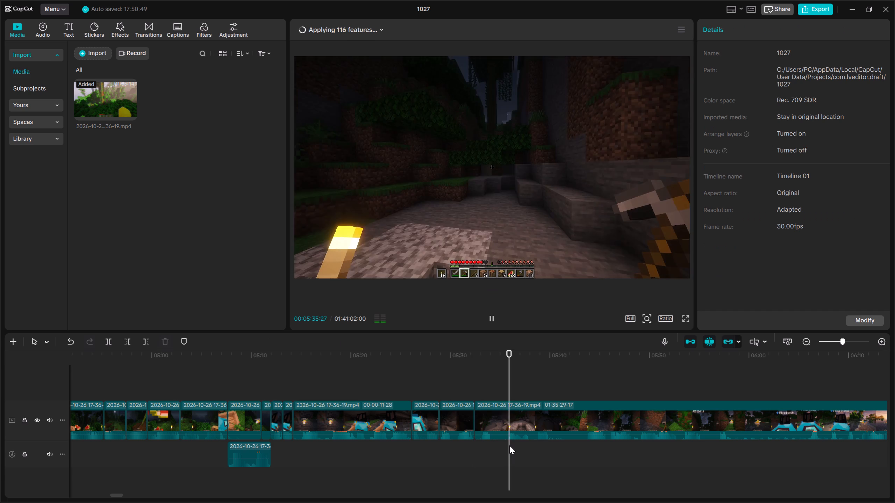
{"action": "left_click", "coordinate": [502, 446]}
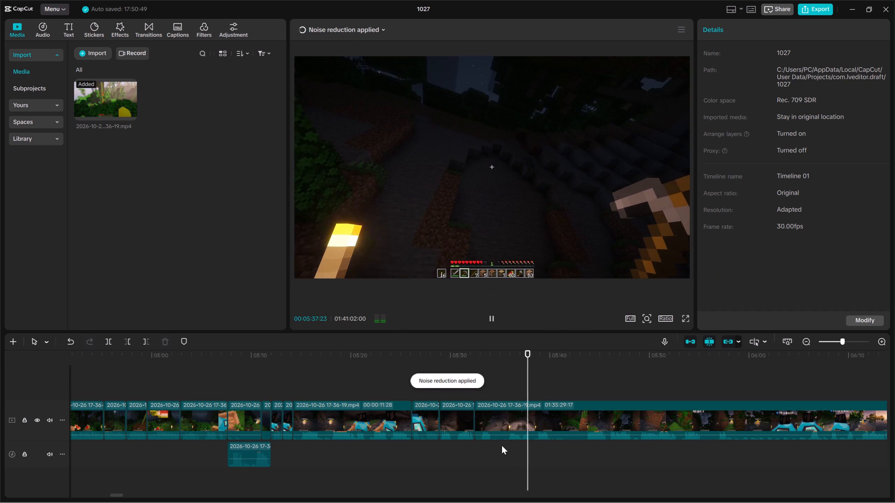
{"action": "key", "text": "space"}
{"action": "left_click_drag", "start_coordinate": [546, 452], "coordinate": [559, 401]}
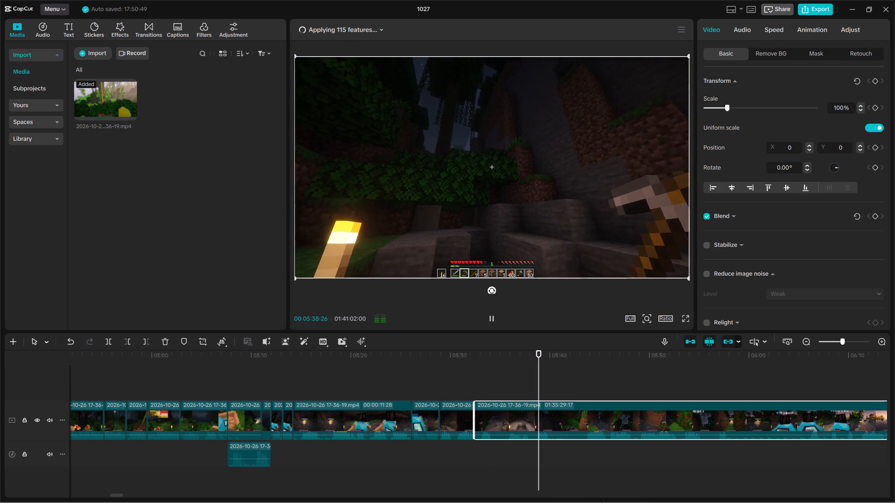
{"action": "key", "text": "space"}
{"action": "key", "text": "space"}
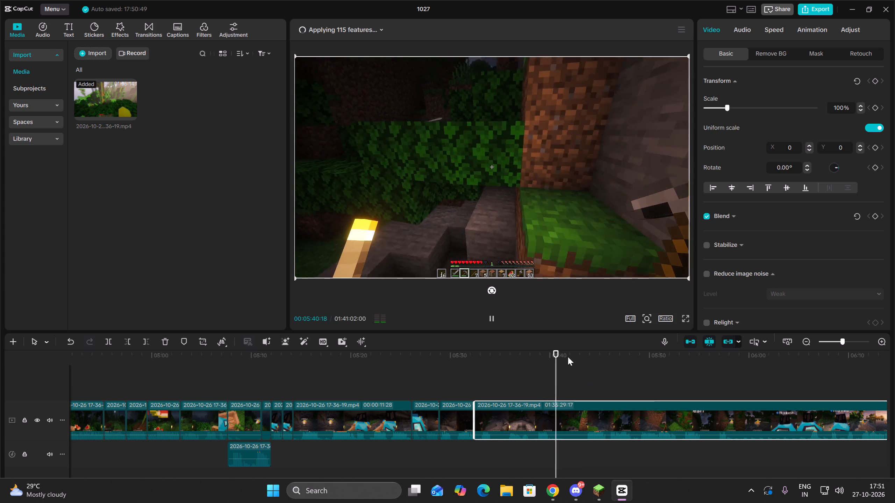
{"action": "double_click", "coordinate": [585, 380]}
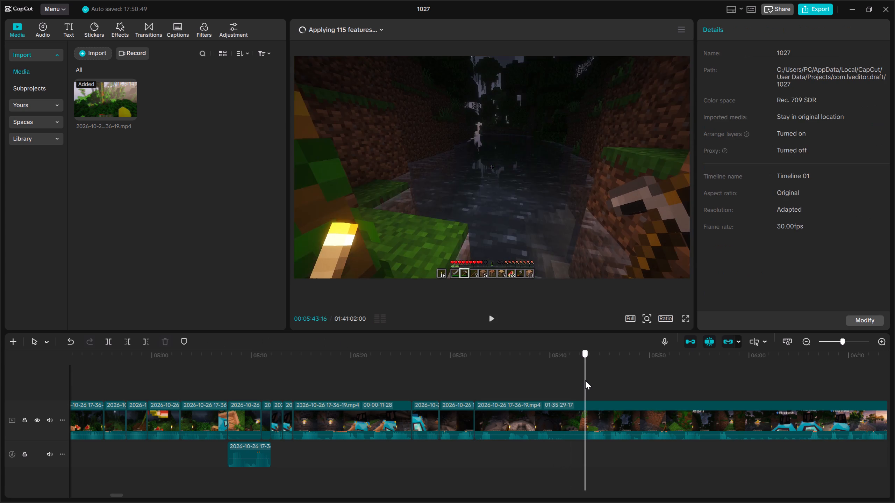
{"action": "left_click_drag", "start_coordinate": [609, 377], "coordinate": [622, 472]}
{"action": "left_click", "coordinate": [129, 339]}
Play the shortened clip from its new start at about 05:32 and pause it at 05:34:24.
{"action": "key", "text": "space"}
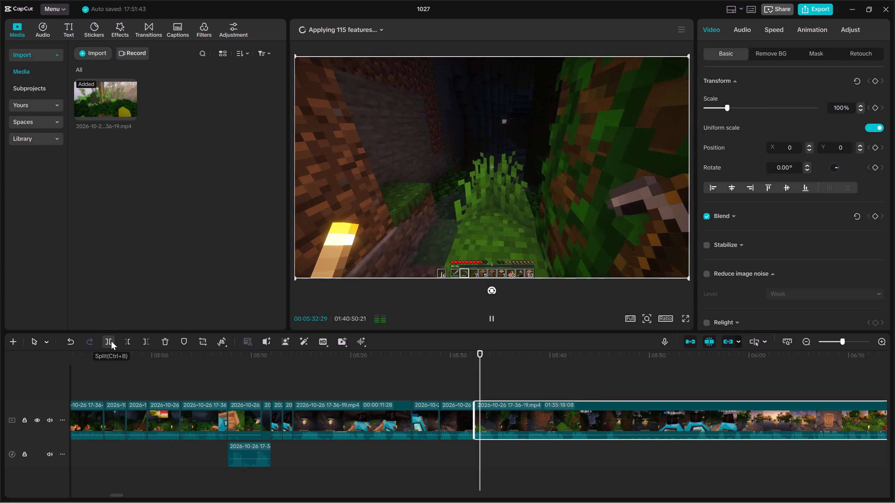
{"action": "key", "text": "space"}
{"action": "key", "text": "Up"}
{"action": "key", "text": "space"}
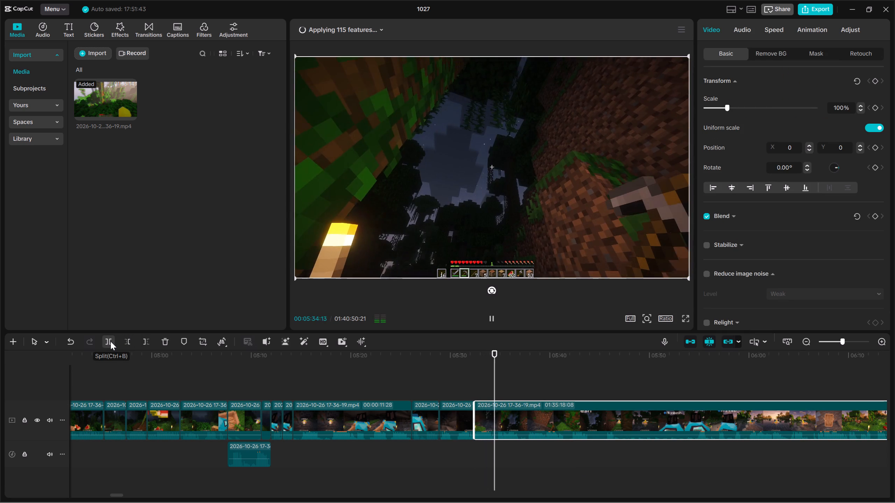
{"action": "key", "text": "space"}
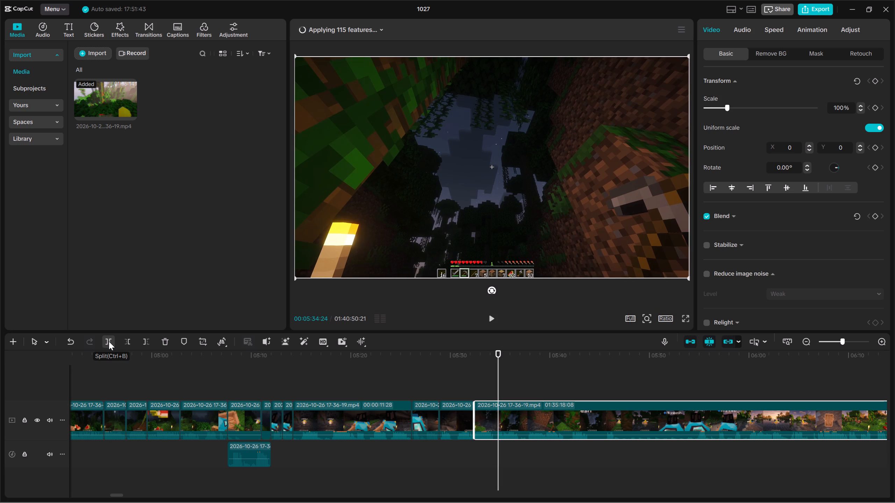
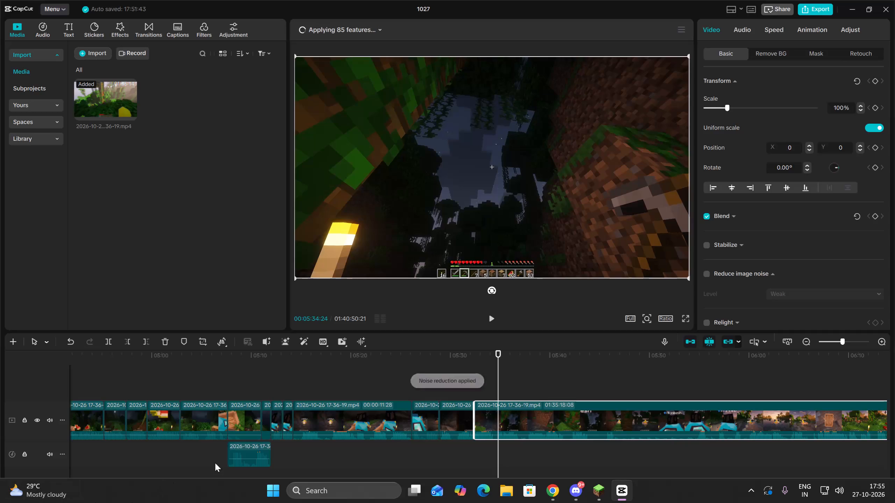
Switch to Chrome to check the Bedwars live stream and its chat.
{"action": "left_click", "coordinate": [564, 490]}
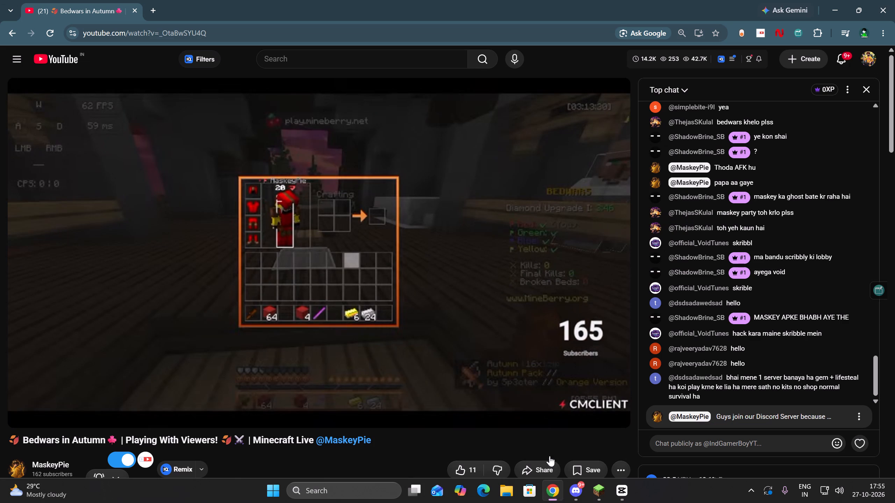
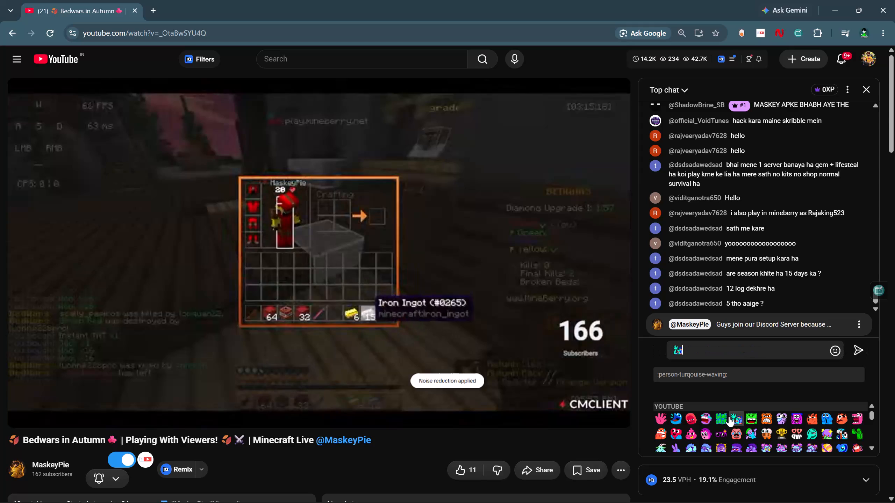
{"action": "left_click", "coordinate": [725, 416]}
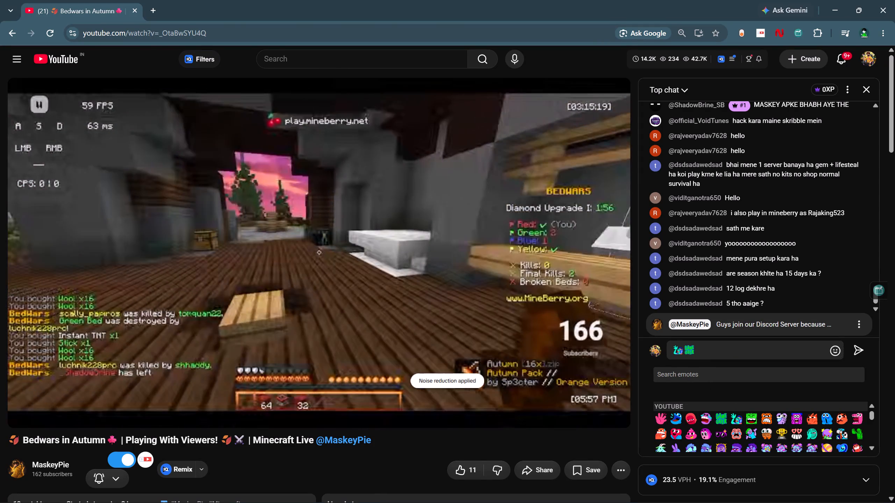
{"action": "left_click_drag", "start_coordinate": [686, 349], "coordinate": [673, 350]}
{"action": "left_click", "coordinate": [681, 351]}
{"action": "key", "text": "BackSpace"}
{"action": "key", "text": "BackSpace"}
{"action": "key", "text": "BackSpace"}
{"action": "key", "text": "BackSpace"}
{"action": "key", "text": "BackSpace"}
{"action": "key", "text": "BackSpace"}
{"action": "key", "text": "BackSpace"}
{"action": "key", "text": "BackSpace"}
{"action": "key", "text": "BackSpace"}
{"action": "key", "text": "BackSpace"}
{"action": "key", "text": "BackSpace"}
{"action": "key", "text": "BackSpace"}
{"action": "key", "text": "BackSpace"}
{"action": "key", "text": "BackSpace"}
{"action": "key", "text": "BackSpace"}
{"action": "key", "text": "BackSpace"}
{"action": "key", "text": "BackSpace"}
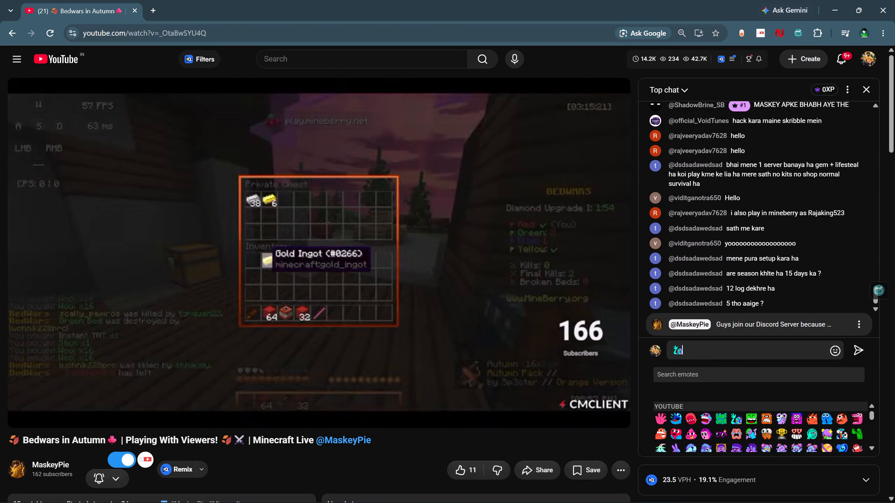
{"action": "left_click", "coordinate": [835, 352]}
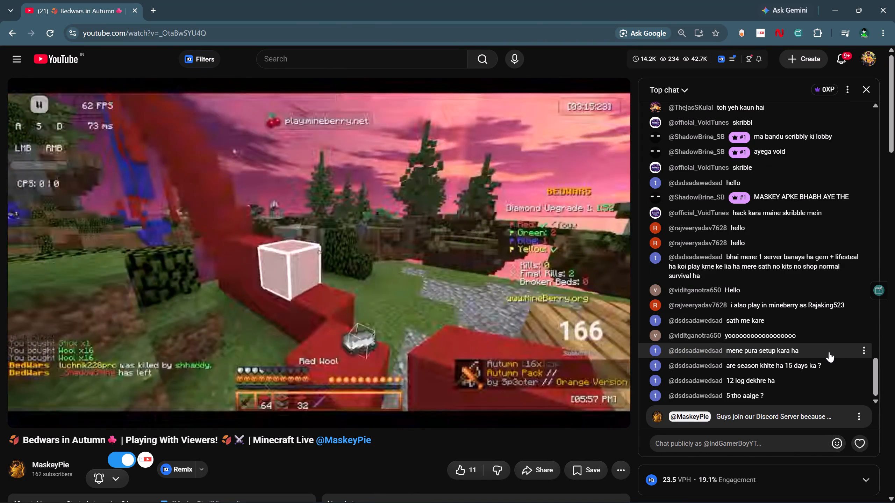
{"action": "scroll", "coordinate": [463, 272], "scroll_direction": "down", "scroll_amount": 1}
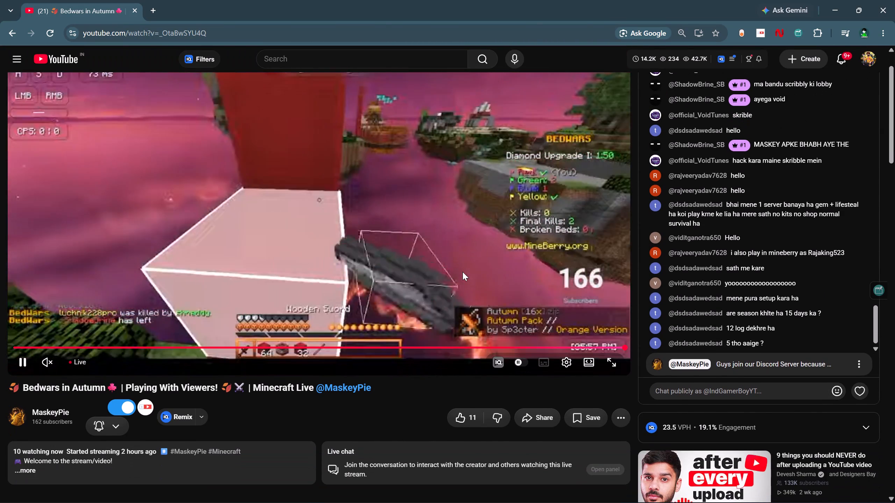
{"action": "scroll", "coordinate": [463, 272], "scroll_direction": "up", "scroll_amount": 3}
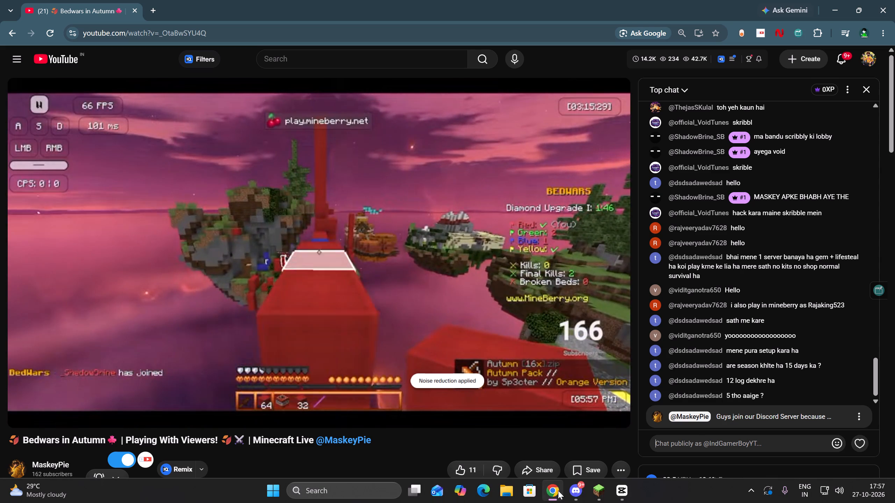
Switch back to CapCut and trim off the start of the long last clip, from 00:05:32:13 up to 00:05:34:22.
{"action": "left_click", "coordinate": [615, 488]}
{"action": "key", "text": "Up"}
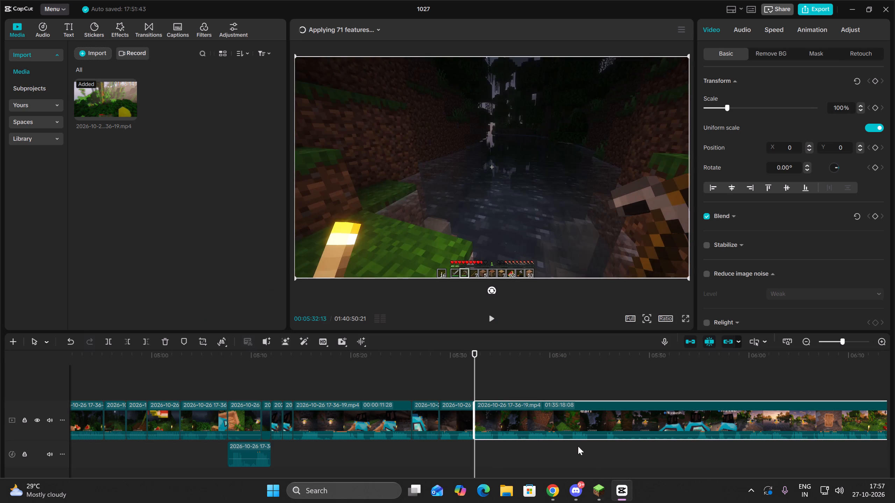
{"action": "key", "text": "space"}
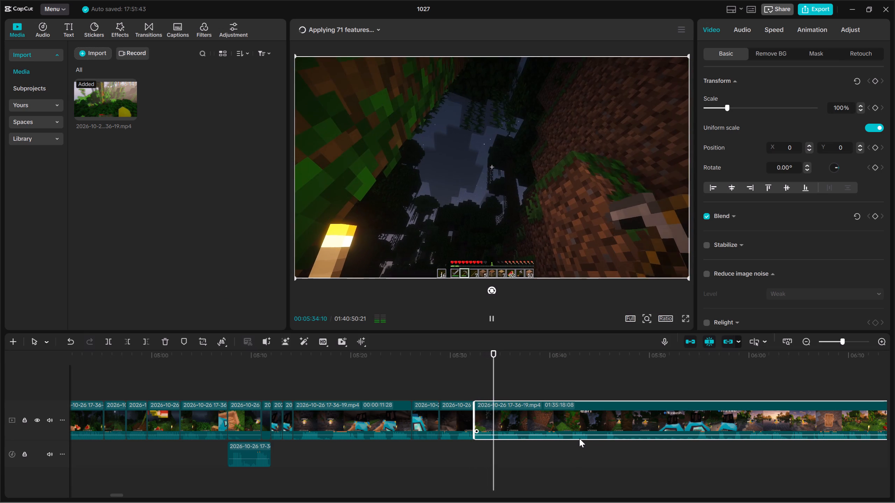
{"action": "key", "text": "space"}
{"action": "key", "text": "space"}
{"action": "key", "text": "space"}
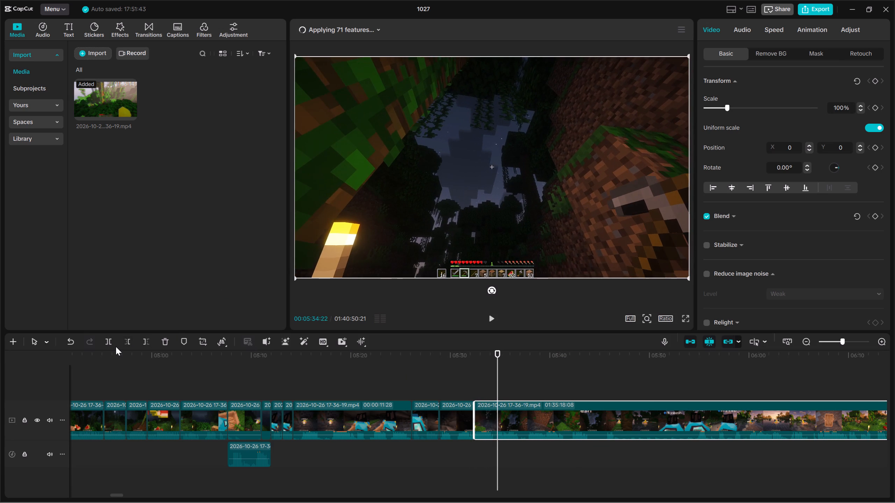
{"action": "left_click", "coordinate": [133, 342]}
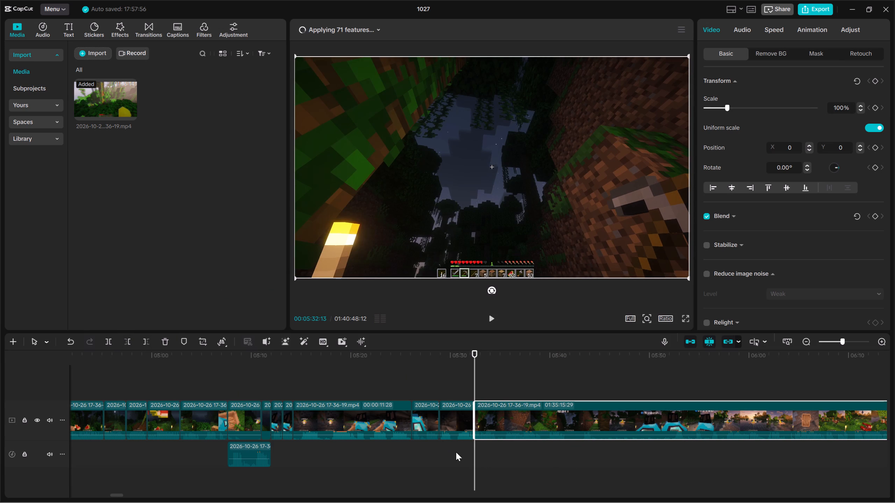
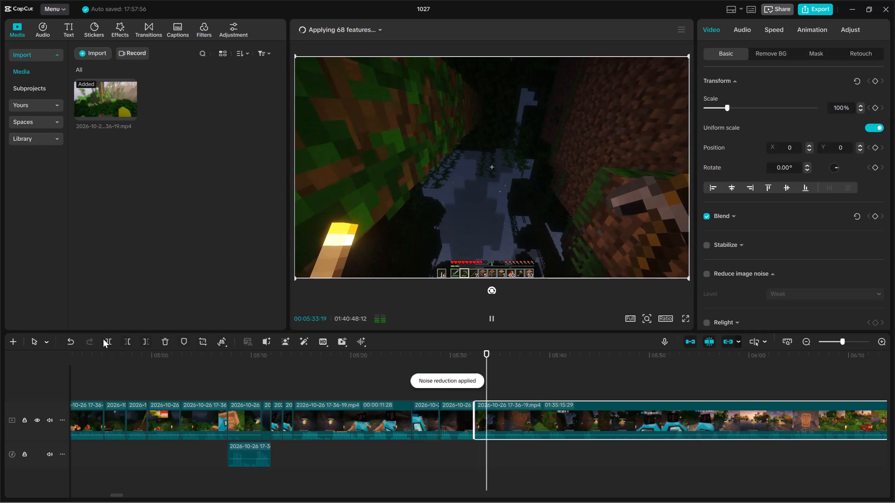
Replay the short clip just before the long last clip and trim off its end from 00:05:30:07 onward.
{"action": "key", "text": "Up"}
{"action": "key", "text": "space"}
{"action": "key", "text": "Up"}
{"action": "key", "text": "Up"}
{"action": "key", "text": "space"}
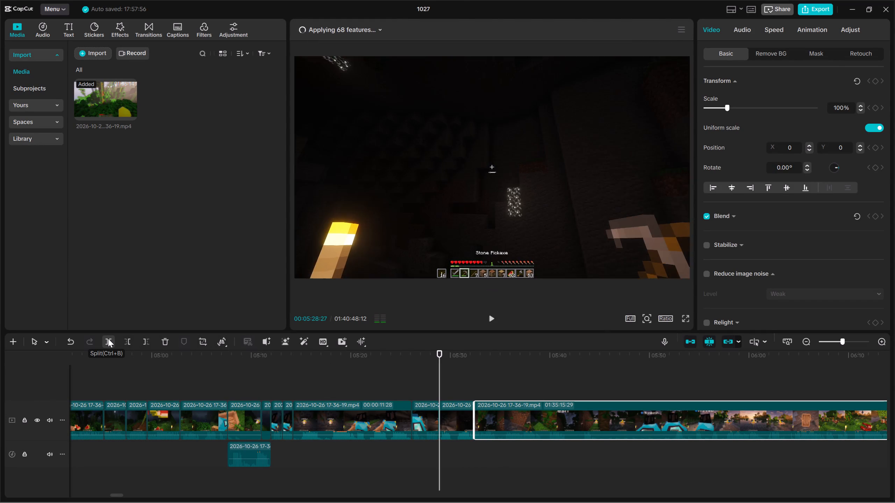
{"action": "key", "text": "space"}
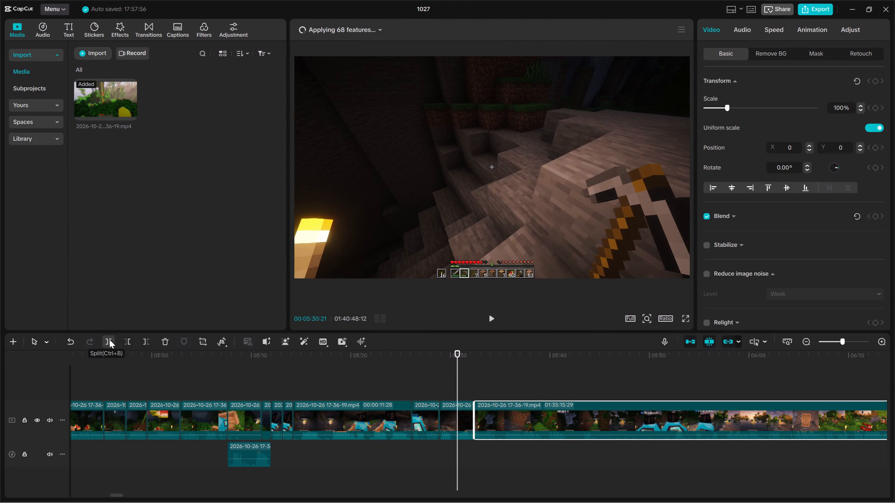
{"action": "key", "text": "space"}
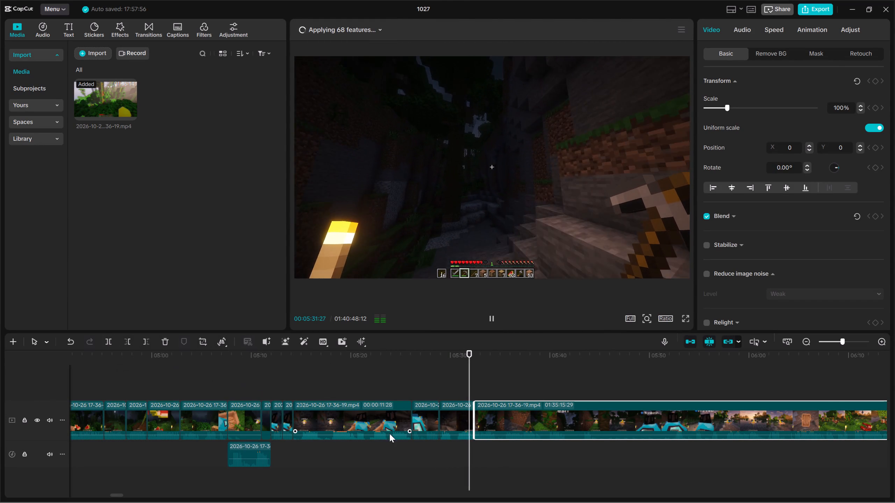
{"action": "left_click", "coordinate": [456, 446]}
{"action": "left_click_drag", "start_coordinate": [455, 446], "coordinate": [453, 451]}
{"action": "left_click_drag", "start_coordinate": [458, 449], "coordinate": [458, 415]}
{"action": "key", "text": "space"}
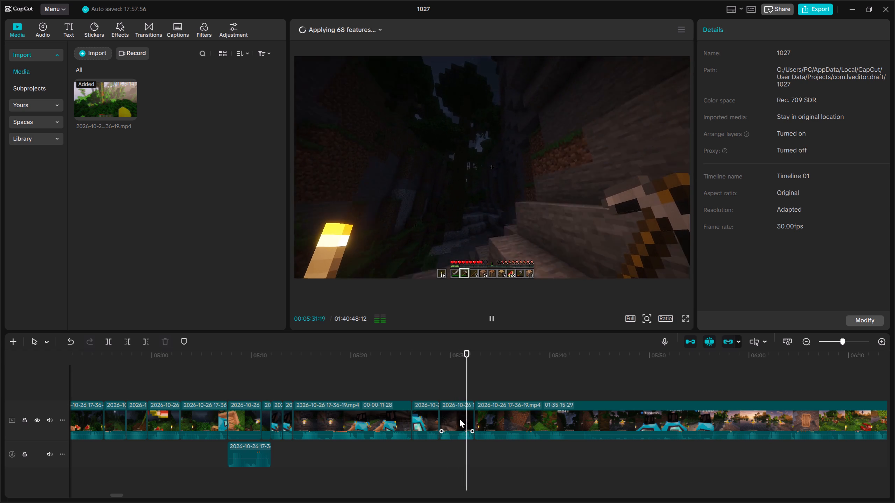
{"action": "key", "text": "space"}
{"action": "left_click", "coordinate": [456, 441]}
{"action": "left_click_drag", "start_coordinate": [456, 441], "coordinate": [453, 442]}
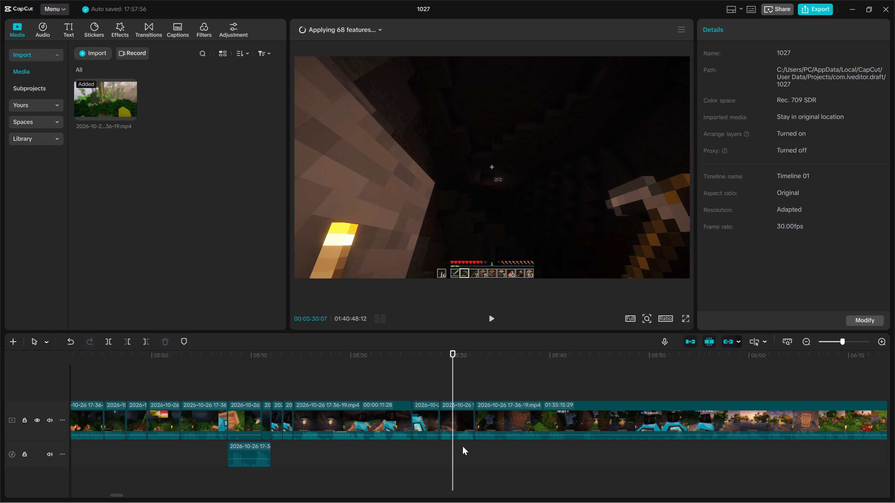
{"action": "left_click_drag", "start_coordinate": [463, 446], "coordinate": [464, 418]}
{"action": "left_click", "coordinate": [148, 340]}
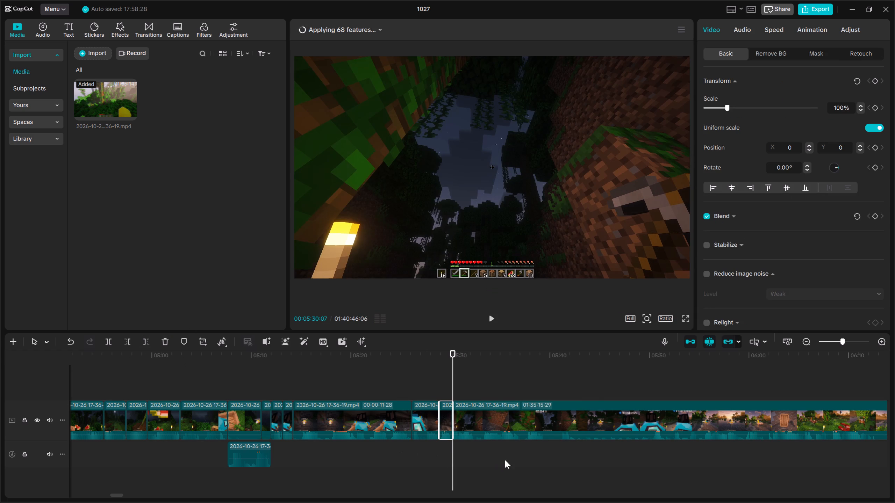
Split the long last clip at about 00:05:32:13 and trim under a second off the start of the remaining part.
{"action": "left_click", "coordinate": [478, 427]}
{"action": "key", "text": "space"}
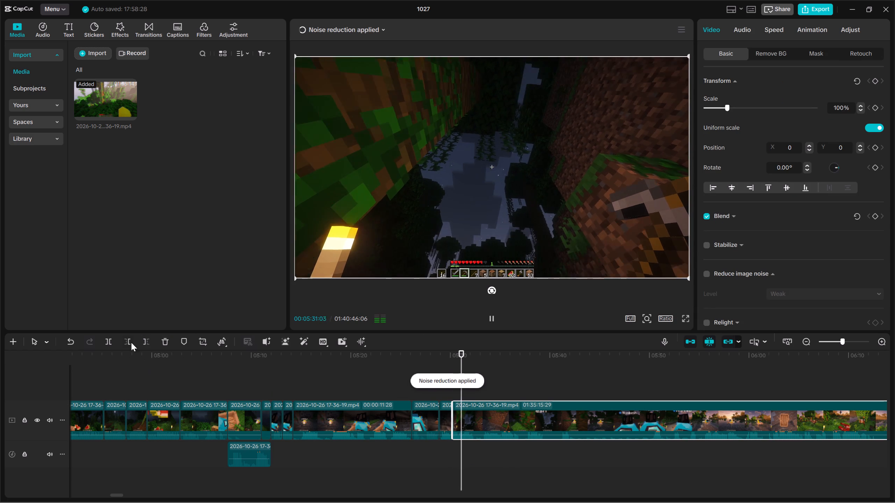
{"action": "key", "text": "space"}
{"action": "left_click", "coordinate": [108, 342]}
{"action": "key", "text": "space"}
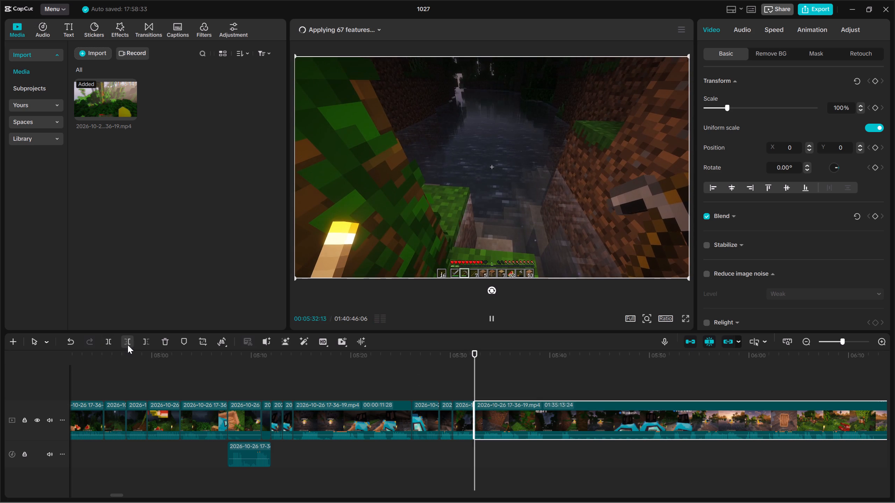
{"action": "left_click", "coordinate": [127, 345]}
Play on through the long last clip and split it again at about 00:05:36.
{"action": "key", "text": "space"}
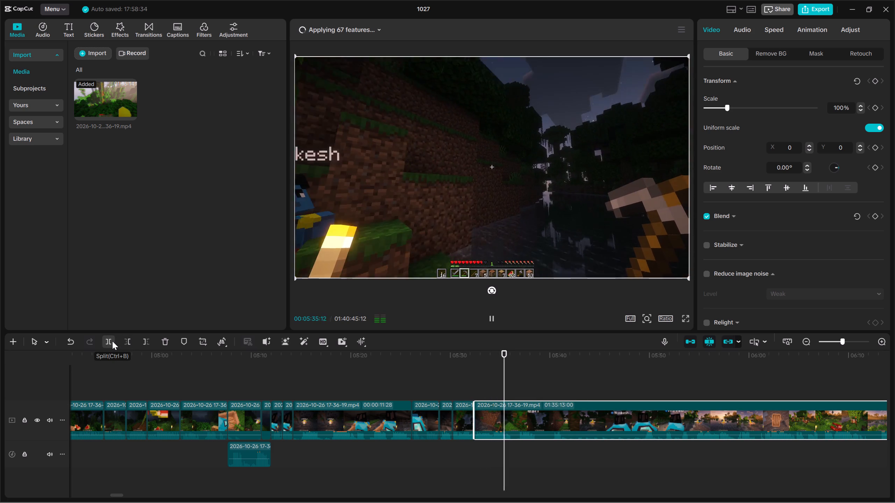
{"action": "key", "text": "space"}
{"action": "key", "text": "space"}
{"action": "left_click", "coordinate": [112, 341]}
{"action": "key", "text": "space"}
Replay the two newly split clips between 00:05:30:07 and the long last clip, and delete both of them.
{"action": "key", "text": "Up"}
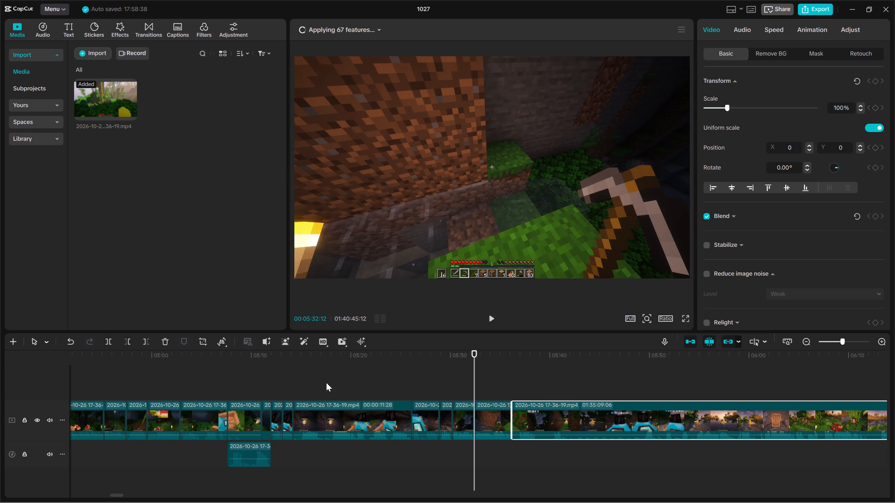
{"action": "key", "text": "Up"}
{"action": "key", "text": "space"}
{"action": "left_click_drag", "start_coordinate": [482, 381], "coordinate": [493, 437]}
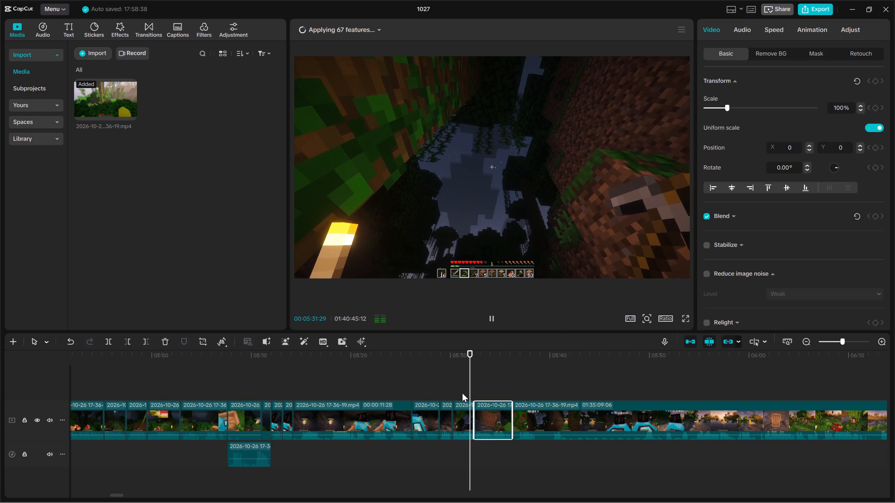
{"action": "left_click_drag", "start_coordinate": [463, 388], "coordinate": [469, 424]}
{"action": "key", "text": "Delete"}
{"action": "left_click", "coordinate": [473, 421]}
{"action": "key", "text": "Up"}
{"action": "key", "text": "space"}
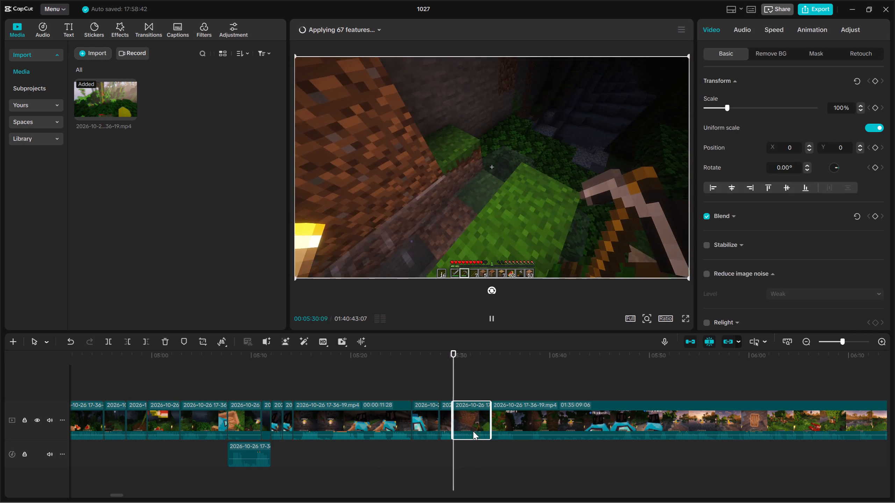
{"action": "left_click_drag", "start_coordinate": [468, 464], "coordinate": [471, 408]}
{"action": "key", "text": "Delete"}
Play the beginning of the long last clip and trim about half a second off its start.
{"action": "left_click", "coordinate": [497, 423]}
{"action": "key", "text": "Up"}
{"action": "key", "text": "space"}
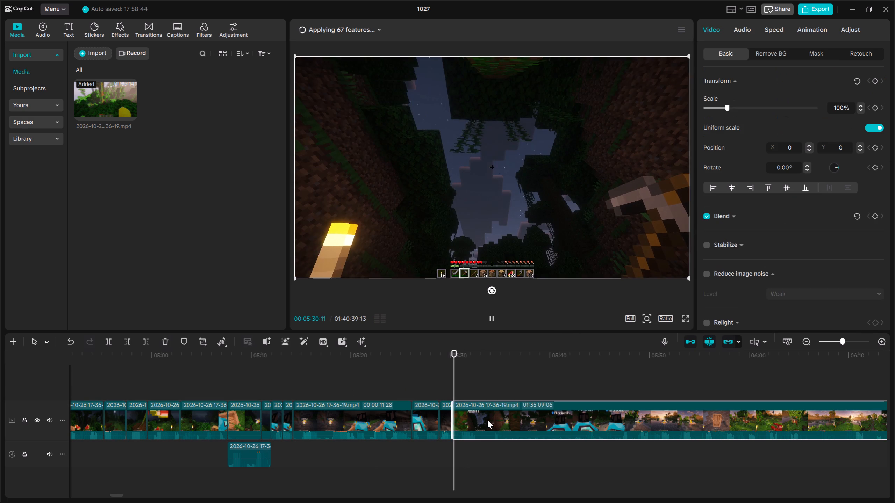
{"action": "key", "text": "space"}
{"action": "left_click", "coordinate": [133, 345]}
Skim ahead for the boat ride and trim off the start of the long last clip up to 00:05:42:27.
{"action": "key", "text": "space"}
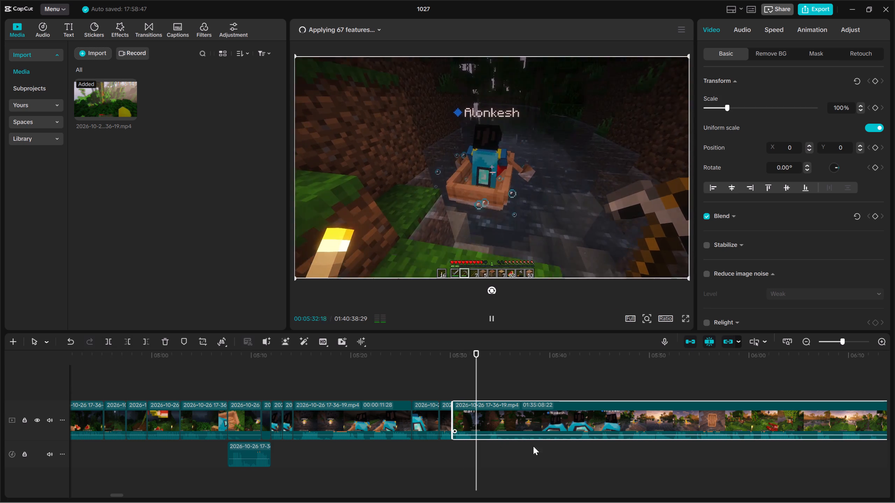
{"action": "left_click", "coordinate": [580, 450]}
{"action": "key", "text": "space"}
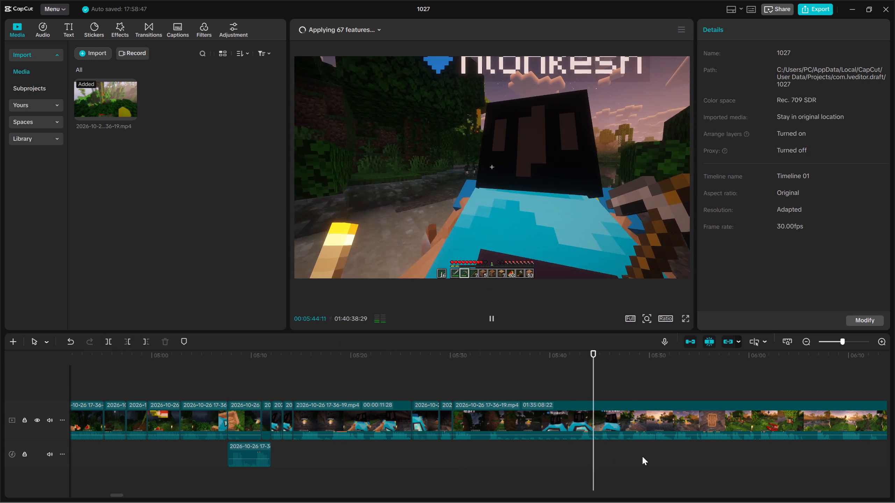
{"action": "left_click", "coordinate": [631, 449]}
{"action": "key", "text": "space"}
{"action": "key", "text": "space"}
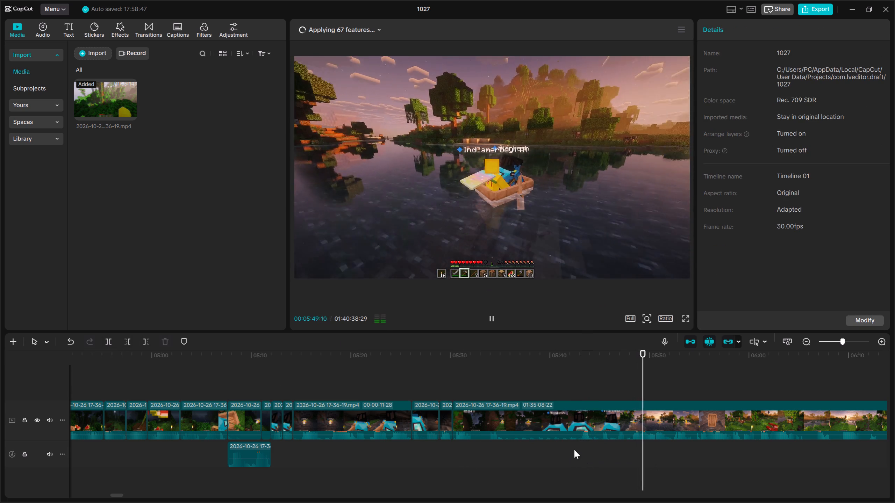
{"action": "left_click", "coordinate": [574, 450]}
{"action": "key", "text": "space"}
{"action": "left_click_drag", "start_coordinate": [630, 470], "coordinate": [636, 404]}
{"action": "key", "text": "space"}
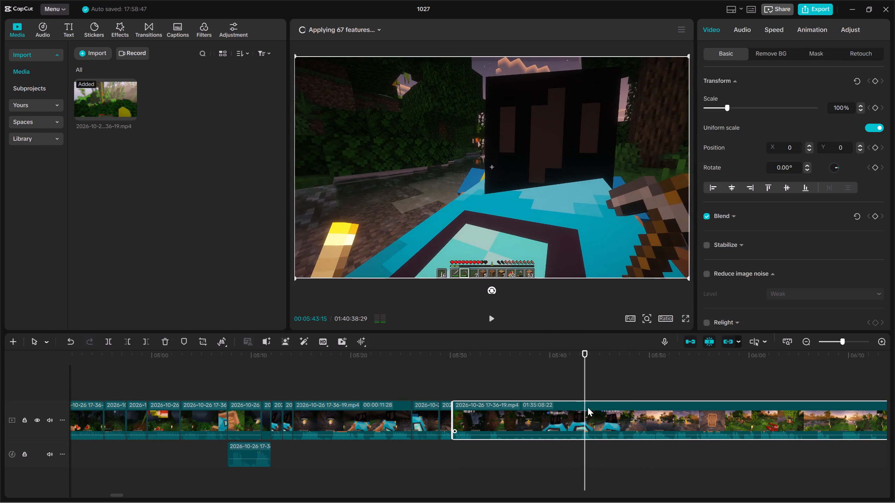
{"action": "key", "text": "space"}
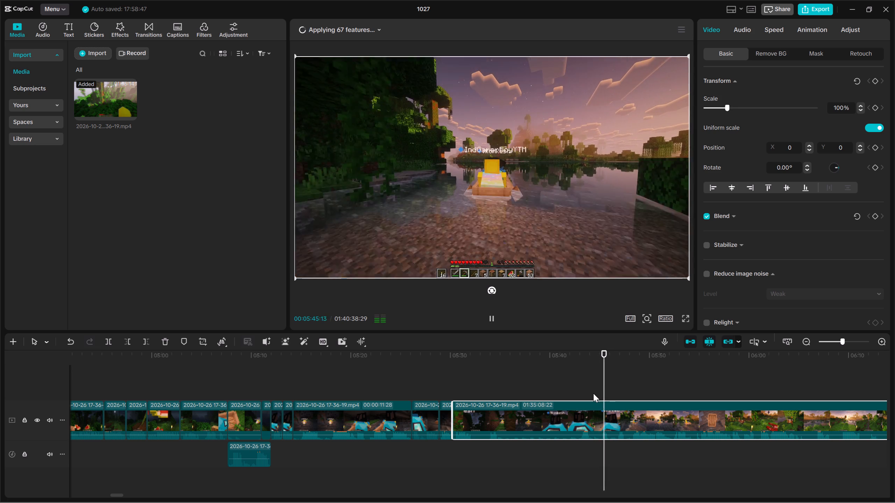
{"action": "double_click", "coordinate": [583, 387]}
{"action": "left_click", "coordinate": [581, 388]}
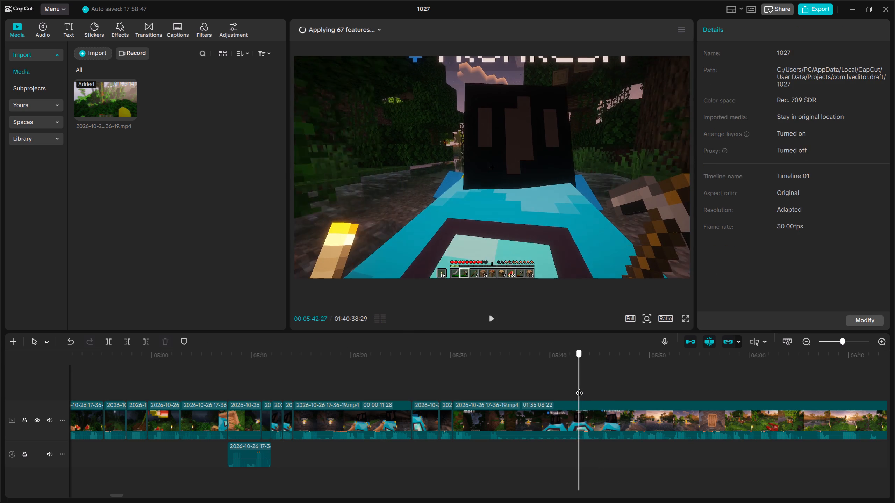
{"action": "left_click_drag", "start_coordinate": [610, 382], "coordinate": [636, 461]}
{"action": "left_click", "coordinate": [130, 342]}
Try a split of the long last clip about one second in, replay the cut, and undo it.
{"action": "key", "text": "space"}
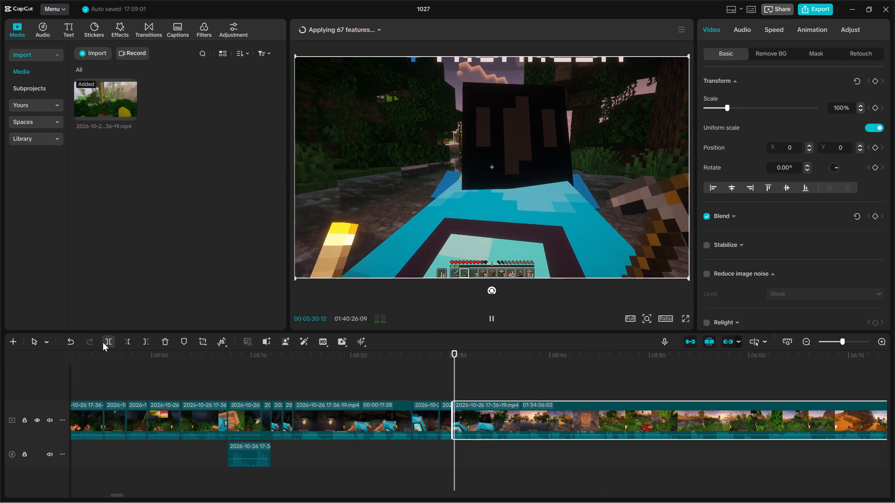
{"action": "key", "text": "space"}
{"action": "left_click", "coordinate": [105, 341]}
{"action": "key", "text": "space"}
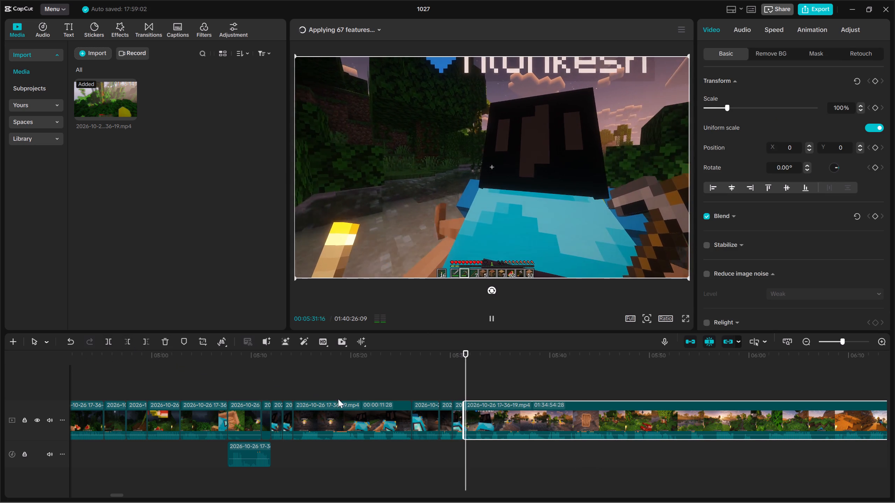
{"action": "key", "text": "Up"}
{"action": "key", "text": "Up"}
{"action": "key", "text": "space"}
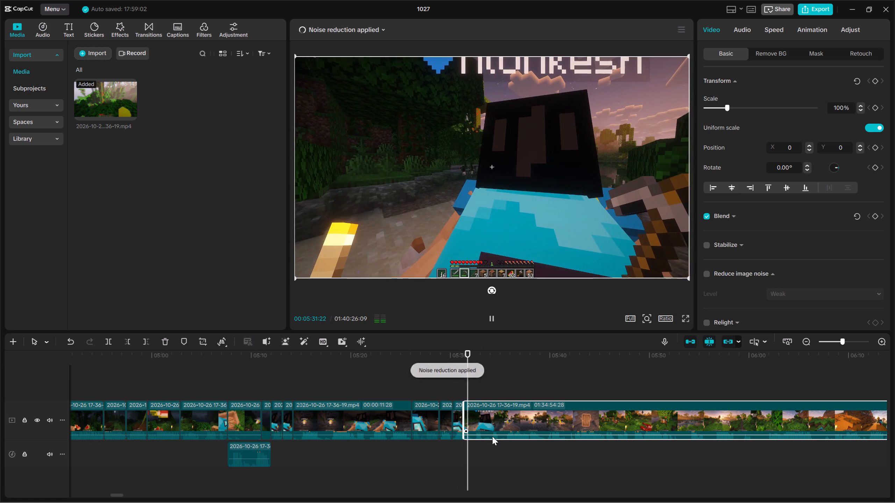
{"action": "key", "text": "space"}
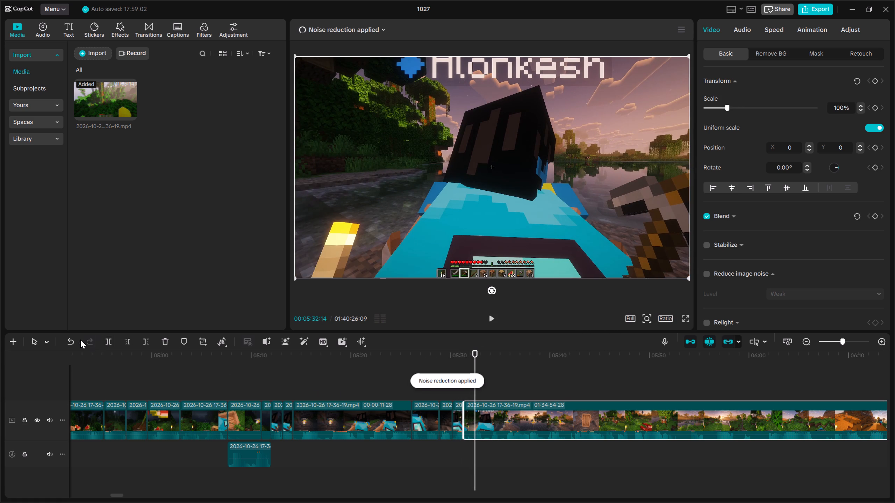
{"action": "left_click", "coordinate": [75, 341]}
Split the long last clip at about 00:05:31:18 and trim under a second off the start of the remaining part.
{"action": "key", "text": "space"}
{"action": "double_click", "coordinate": [468, 443]}
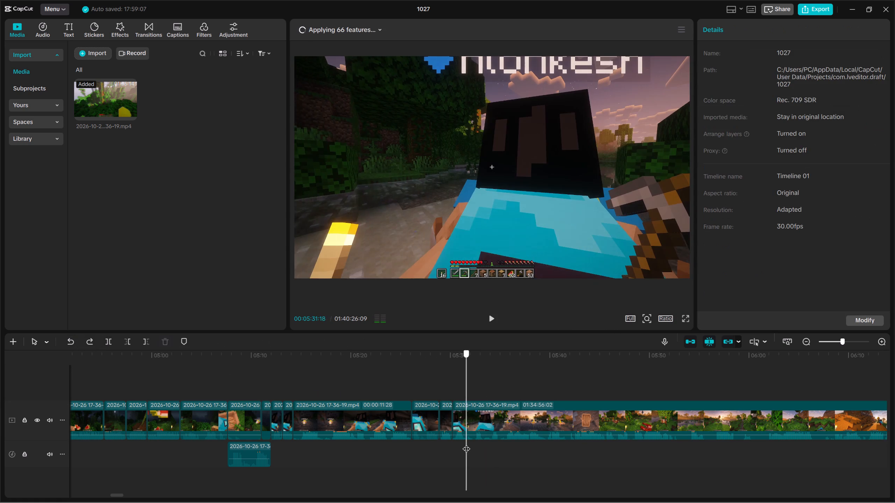
{"action": "left_click_drag", "start_coordinate": [488, 453], "coordinate": [487, 429]}
{"action": "left_click", "coordinate": [113, 340]}
{"action": "key", "text": "space"}
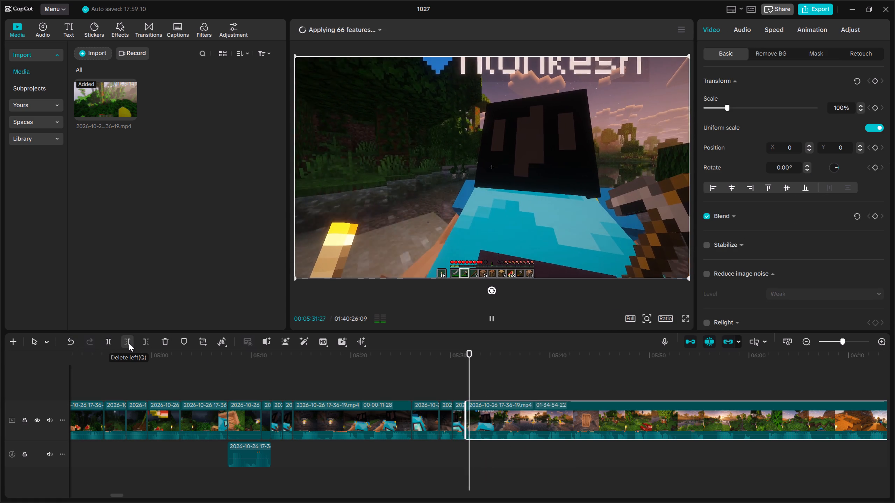
{"action": "left_click", "coordinate": [129, 343]}
Split the long last clip at 00:05:34:02 and trim about half a second off the start of the remaining part.
{"action": "key", "text": "space"}
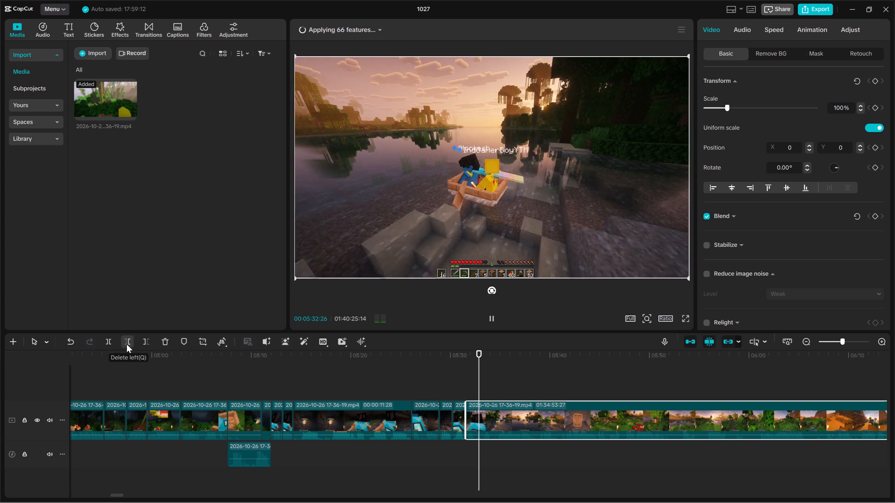
{"action": "key", "text": "space"}
{"action": "left_click", "coordinate": [121, 346]}
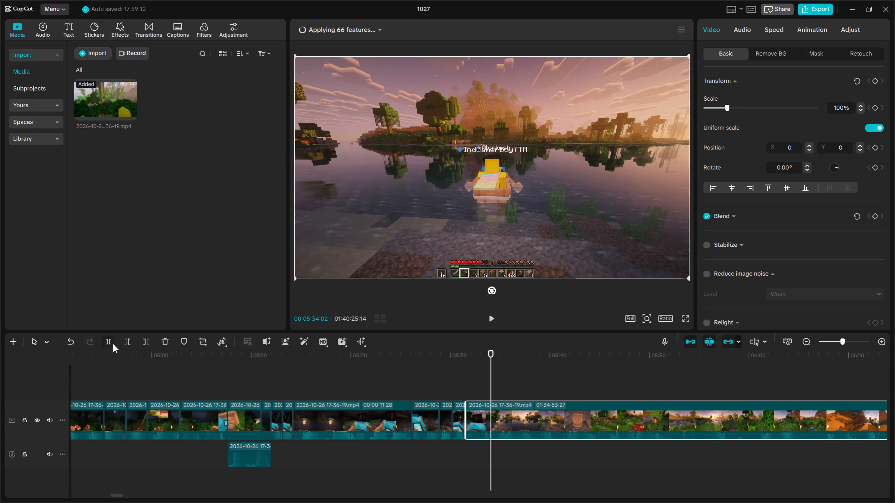
{"action": "left_click", "coordinate": [113, 344]}
{"action": "key", "text": "space"}
{"action": "left_click", "coordinate": [128, 343]}
Split the long last clip at about 00:05:38 and trim about half a second off the start of the remaining part.
{"action": "key", "text": "space"}
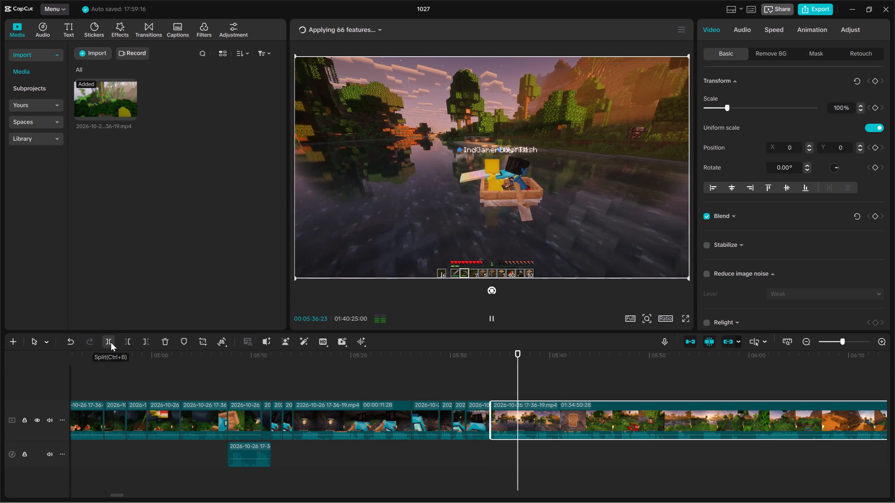
{"action": "key", "text": "space"}
{"action": "left_click", "coordinate": [111, 342]}
{"action": "key", "text": "space"}
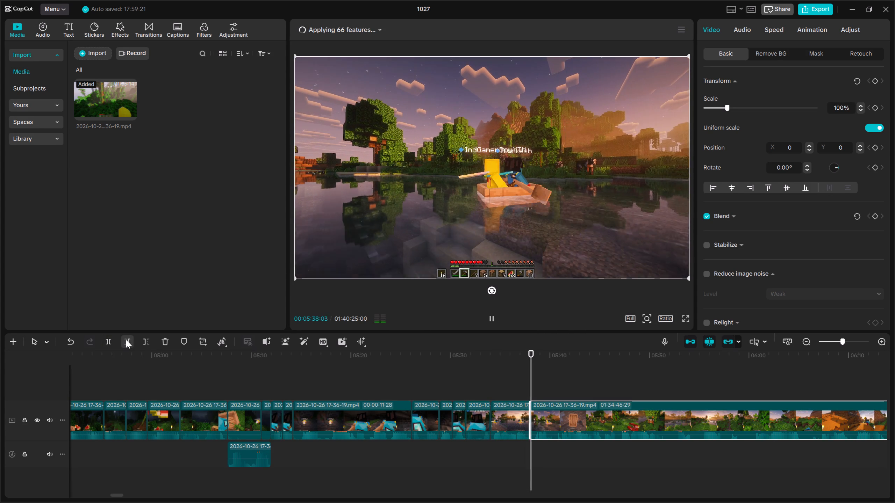
{"action": "left_click", "coordinate": [125, 340]}
Play through the riverbank cow scene, split the long last clip at 00:05:46:00, and trim about half a second off the remainder's start.
{"action": "key", "text": "space"}
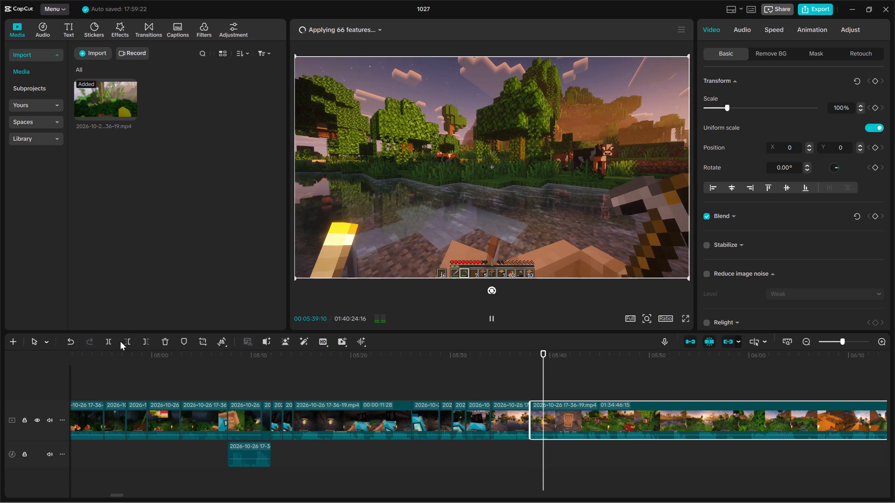
{"action": "key", "text": "space"}
{"action": "key", "text": "space"}
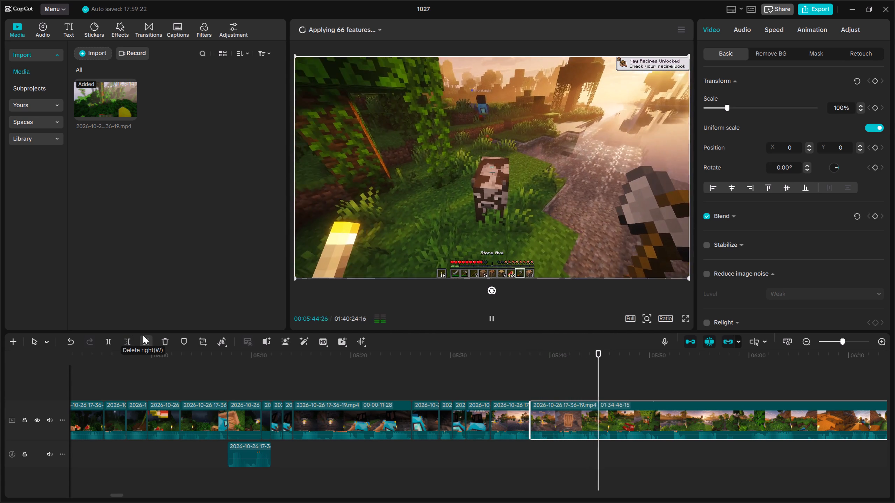
{"action": "key", "text": "space"}
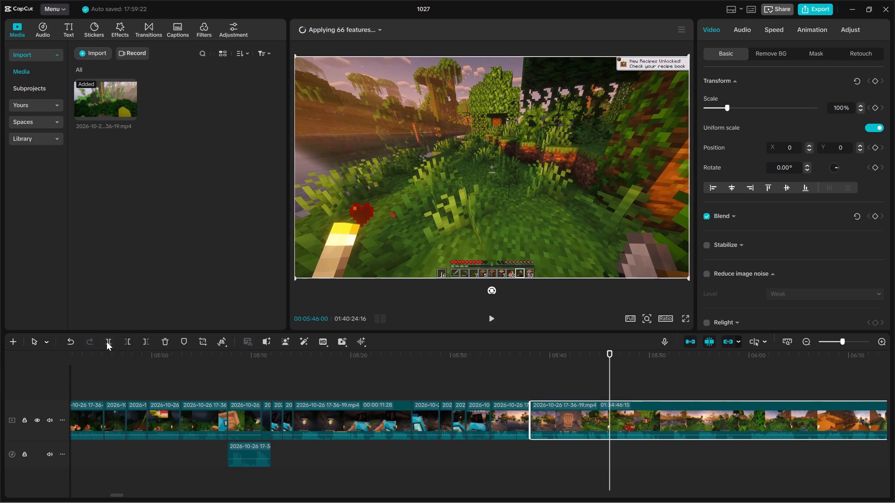
{"action": "left_click", "coordinate": [107, 342]}
{"action": "key", "text": "space"}
{"action": "left_click", "coordinate": [124, 340]}
Split the long last clip at about 00:05:49:29 and trim a short piece off the start of the remaining part.
{"action": "key", "text": "space"}
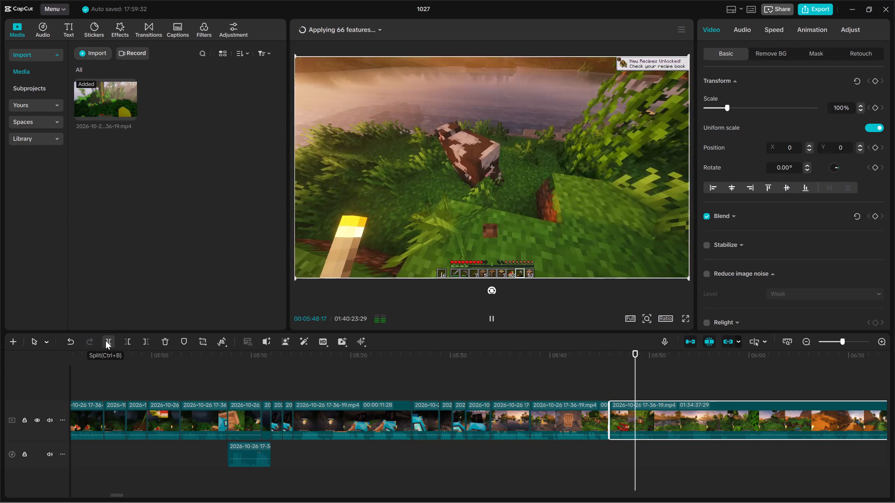
{"action": "key", "text": "space"}
{"action": "key", "text": "space"}
{"action": "left_click", "coordinate": [106, 341]}
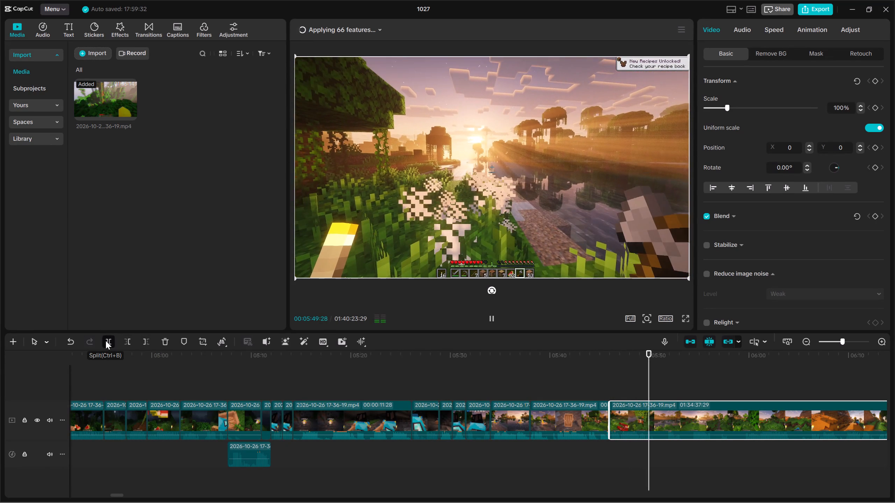
{"action": "key", "text": "space"}
{"action": "left_click", "coordinate": [124, 341]}
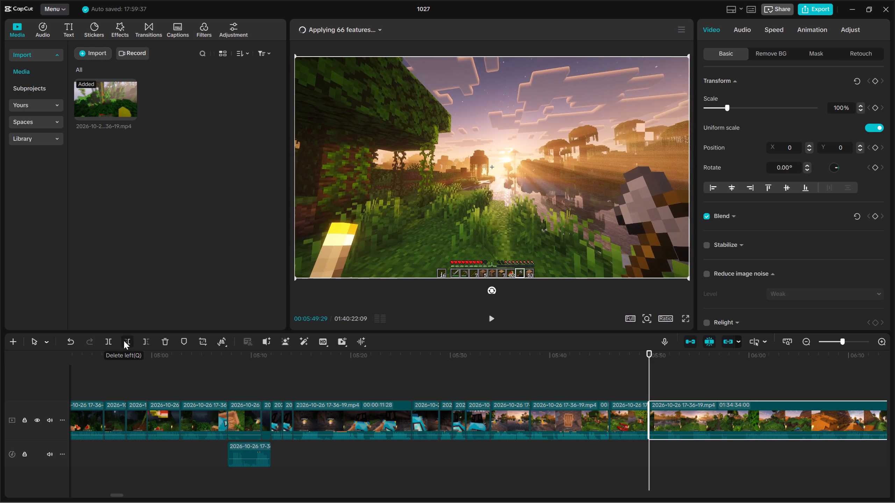
Split the long last clip at 00:05:51:08 and trim about one second off the start of the remaining part.
{"action": "key", "text": "space"}
{"action": "key", "text": "space"}
{"action": "key", "text": "space"}
{"action": "key", "text": "space"}
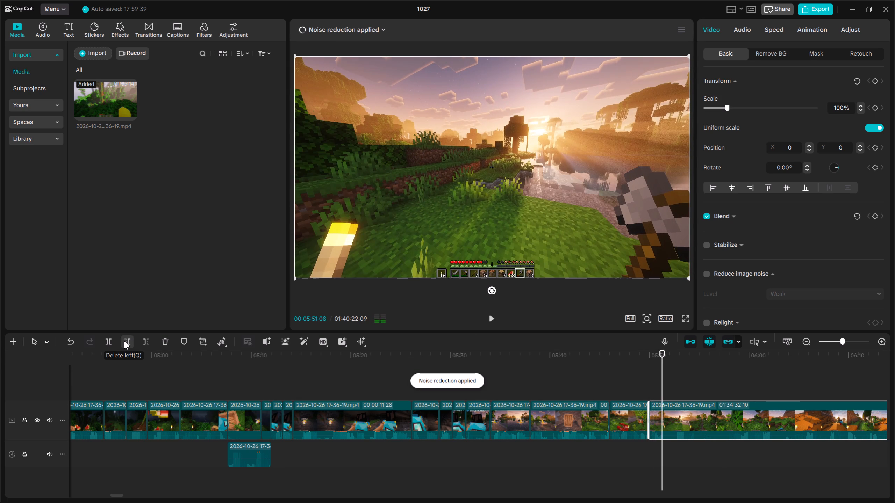
{"action": "left_click", "coordinate": [106, 342]}
{"action": "key", "text": "space"}
{"action": "left_click", "coordinate": [126, 340]}
Split the long last clip at 00:05:54:01 and trim about three seconds off the remaining part's start in two cuts.
{"action": "key", "text": "space"}
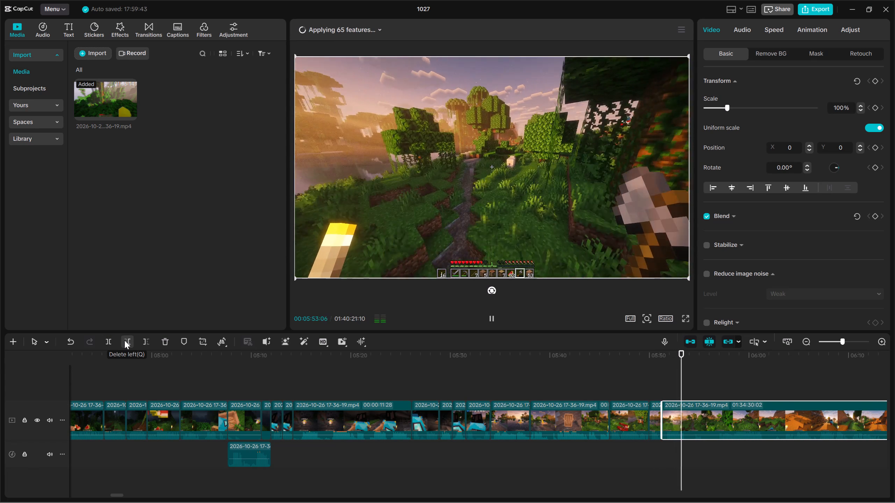
{"action": "key", "text": "space"}
{"action": "left_click", "coordinate": [111, 341]}
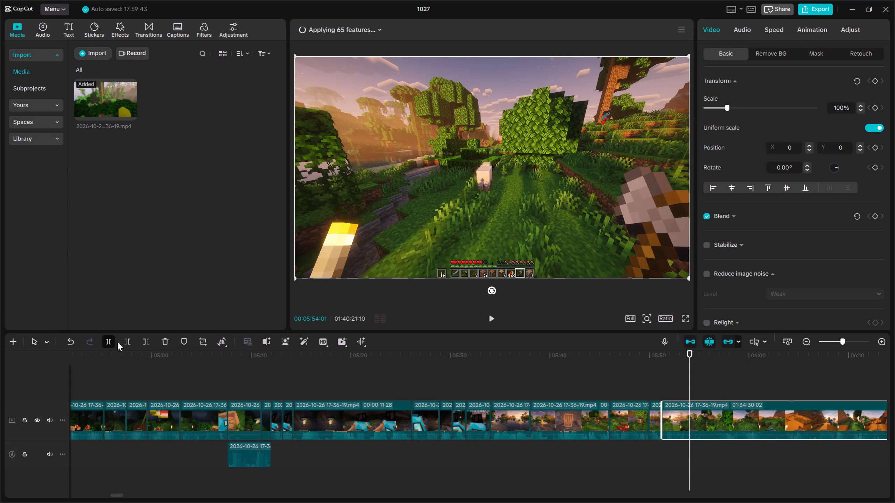
{"action": "key", "text": "space"}
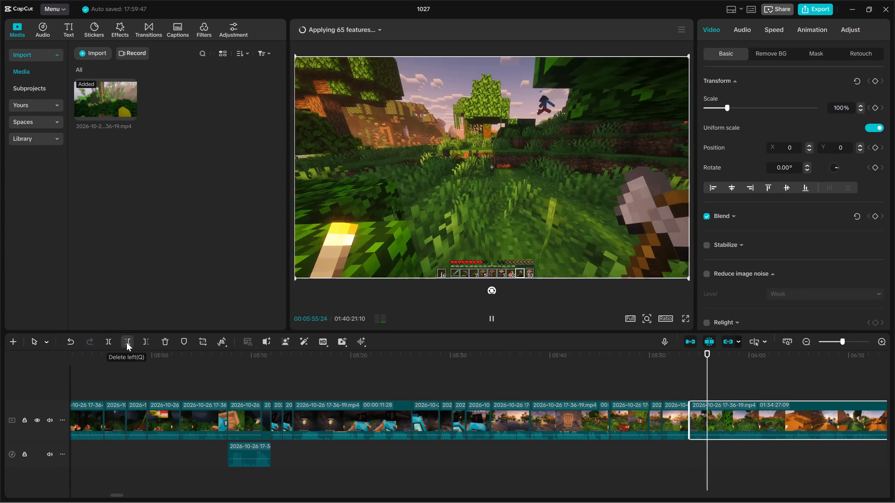
{"action": "left_click", "coordinate": [127, 342]}
{"action": "key", "text": "space"}
{"action": "key", "text": "space"}
{"action": "key", "text": "space"}
{"action": "left_click", "coordinate": [127, 342]}
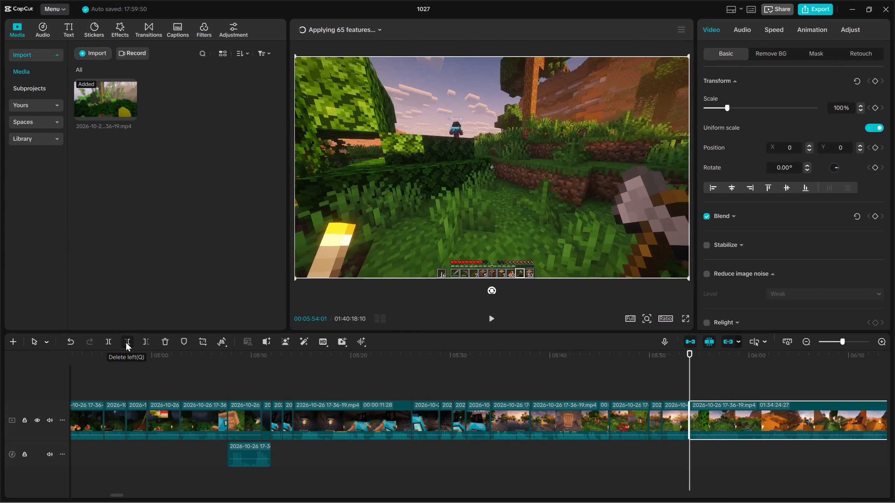
Split the long last clip at about 00:05:59 and trim just under two seconds off the start of the remaining part.
{"action": "key", "text": "space"}
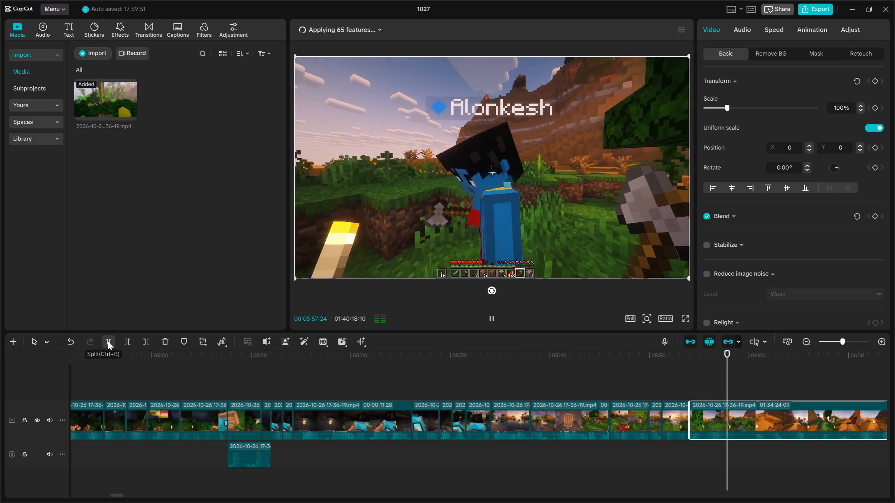
{"action": "key", "text": "space"}
{"action": "left_click", "coordinate": [108, 341]}
{"action": "key", "text": "space"}
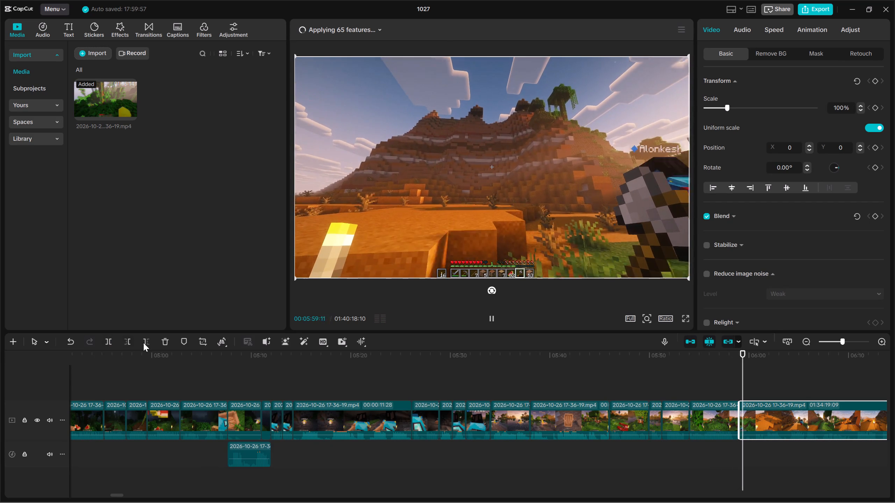
{"action": "left_click", "coordinate": [128, 343]}
Play through the orange terrace scene, split the long last clip at about 00:06:05, and trim about one second off the remainder's start.
{"action": "key", "text": "space"}
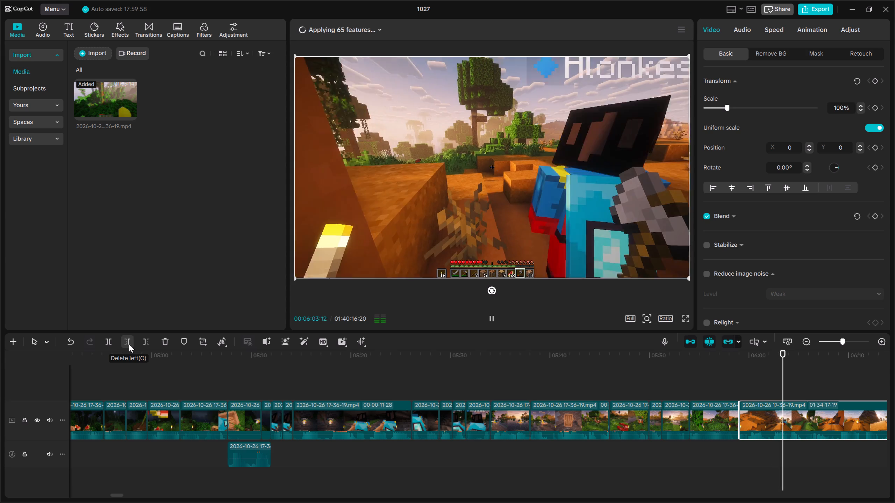
{"action": "key", "text": "space"}
{"action": "key", "text": "space"}
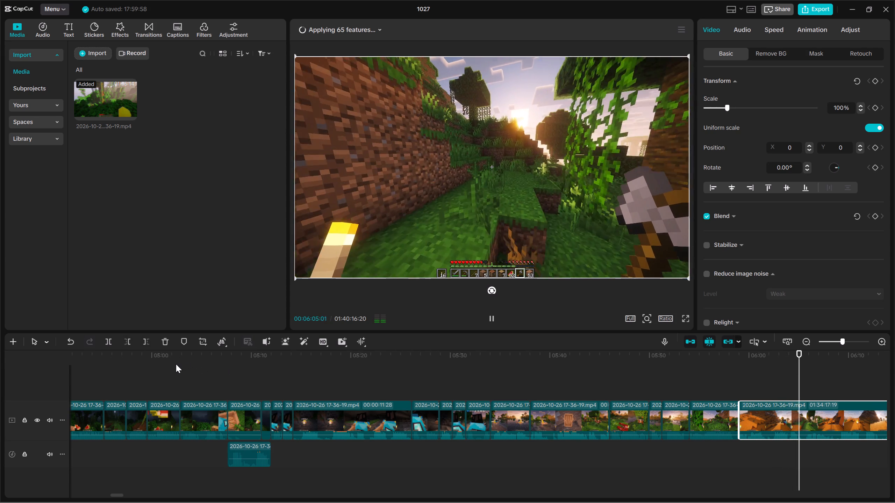
{"action": "key", "text": "space"}
{"action": "left_click", "coordinate": [105, 345]}
{"action": "key", "text": "space"}
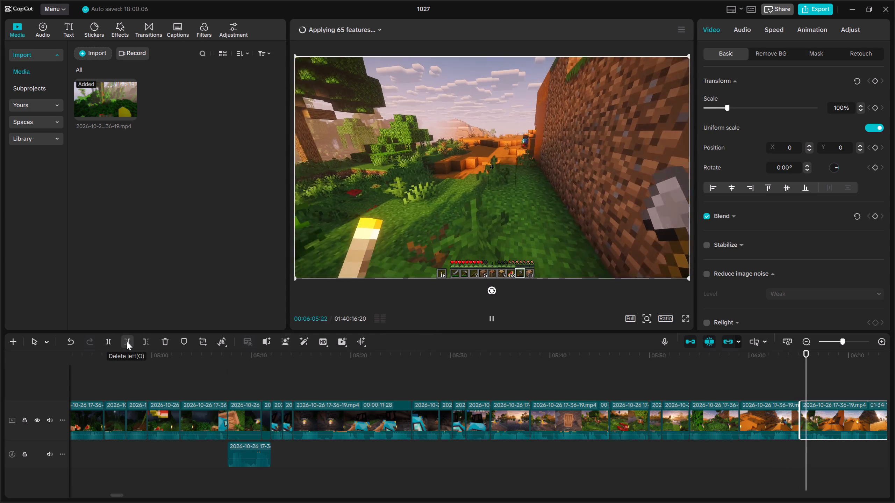
{"action": "left_click", "coordinate": [127, 341]}
Preview the uncut footage ahead, skipping forward through the desert scenes to about 00:07:23 with a wider timeline view.
{"action": "key", "text": "space"}
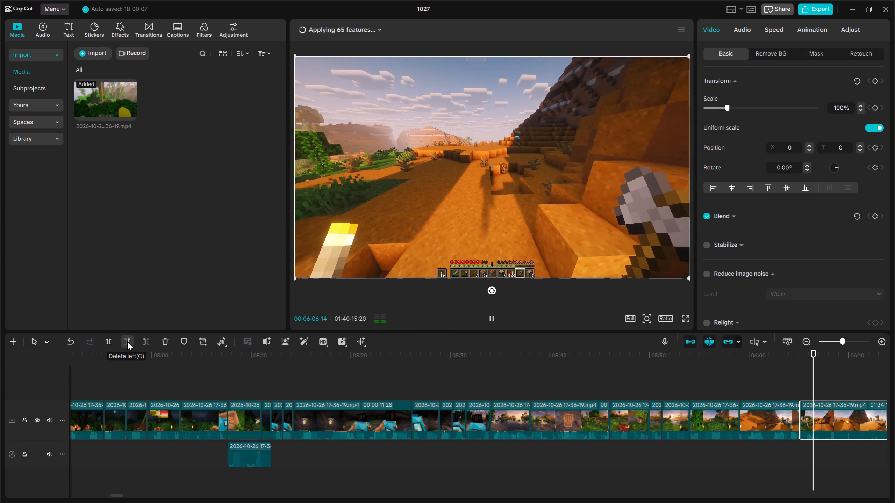
{"action": "left_click_drag", "start_coordinate": [826, 472], "coordinate": [894, 496]}
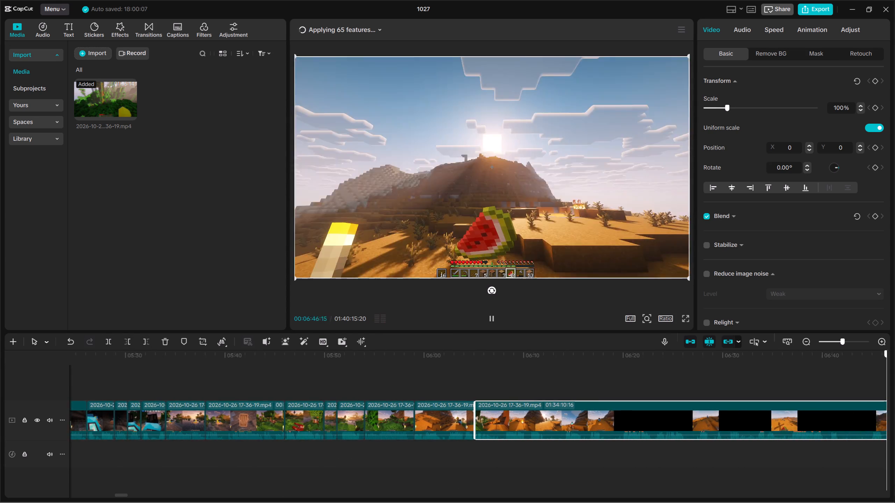
{"action": "left_click_drag", "start_coordinate": [894, 496], "coordinate": [793, 496]}
{"action": "left_click", "coordinate": [678, 455]}
{"action": "key", "text": "space"}
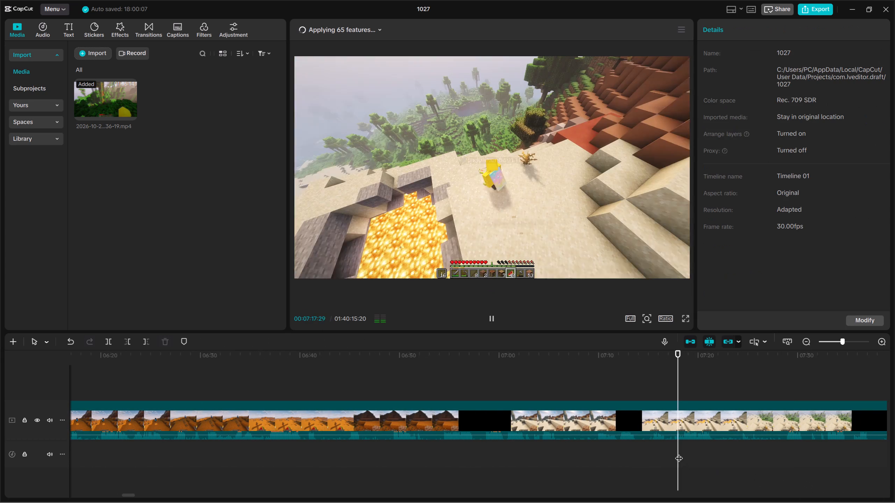
{"action": "double_click", "coordinate": [807, 341]}
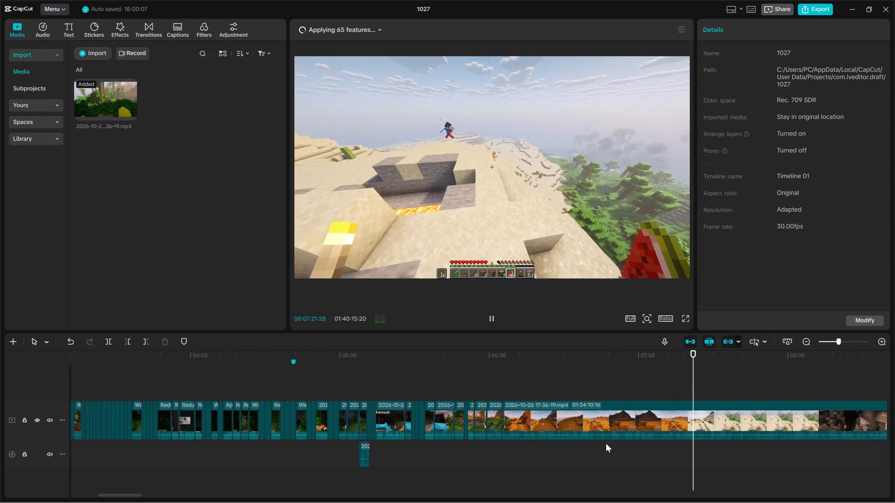
{"action": "key", "text": "space"}
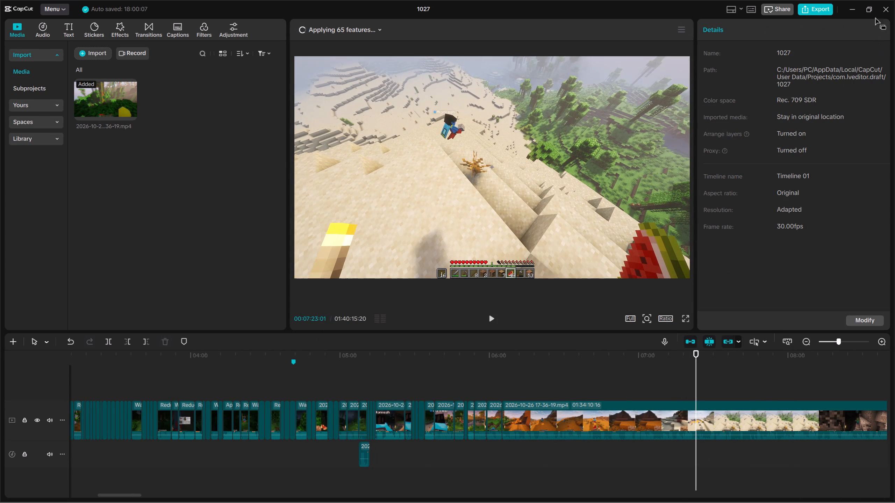